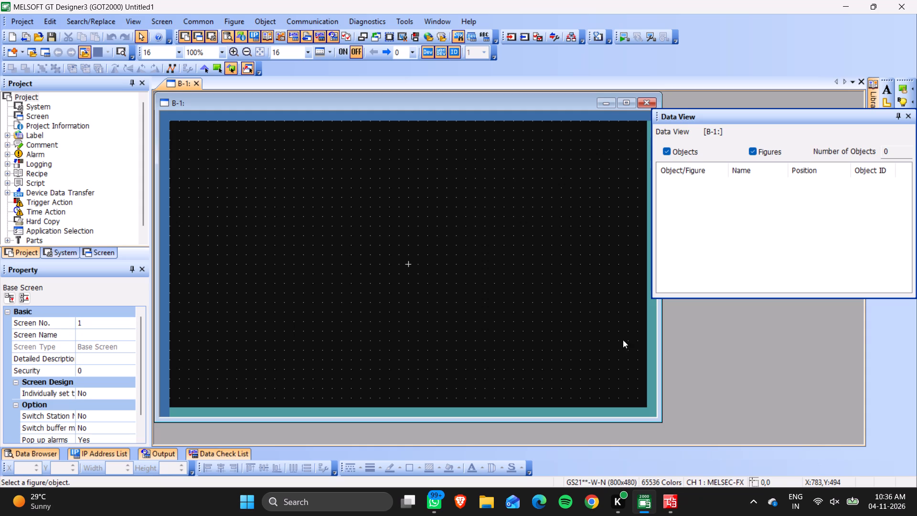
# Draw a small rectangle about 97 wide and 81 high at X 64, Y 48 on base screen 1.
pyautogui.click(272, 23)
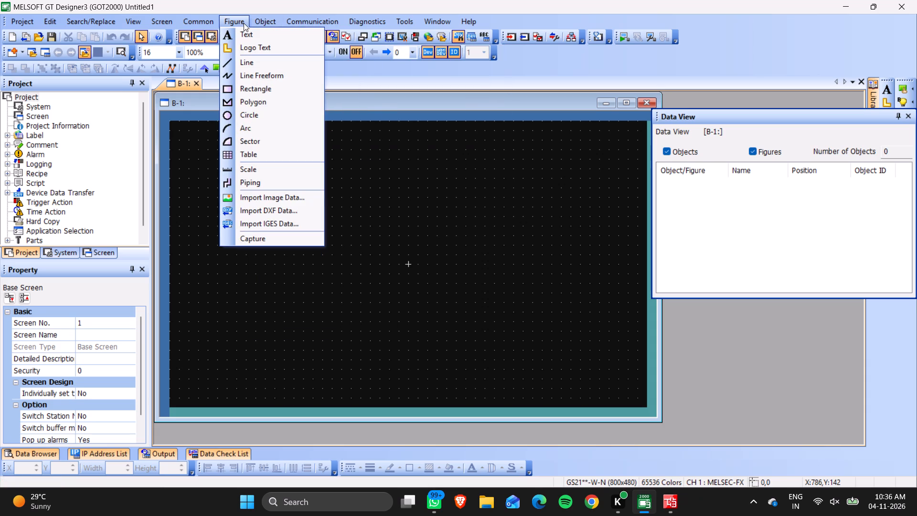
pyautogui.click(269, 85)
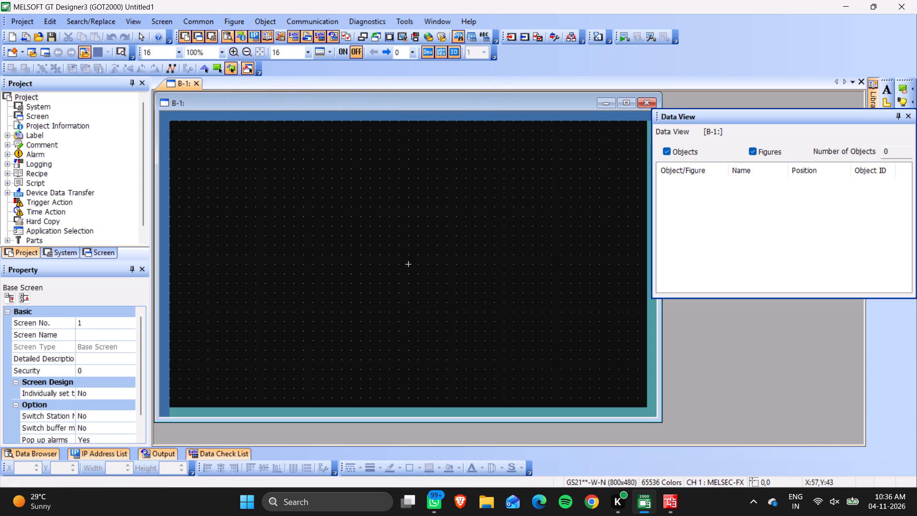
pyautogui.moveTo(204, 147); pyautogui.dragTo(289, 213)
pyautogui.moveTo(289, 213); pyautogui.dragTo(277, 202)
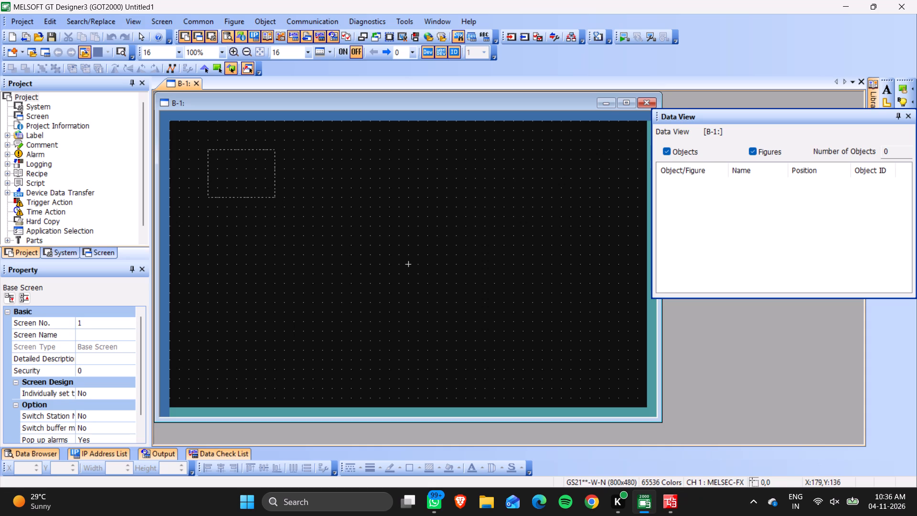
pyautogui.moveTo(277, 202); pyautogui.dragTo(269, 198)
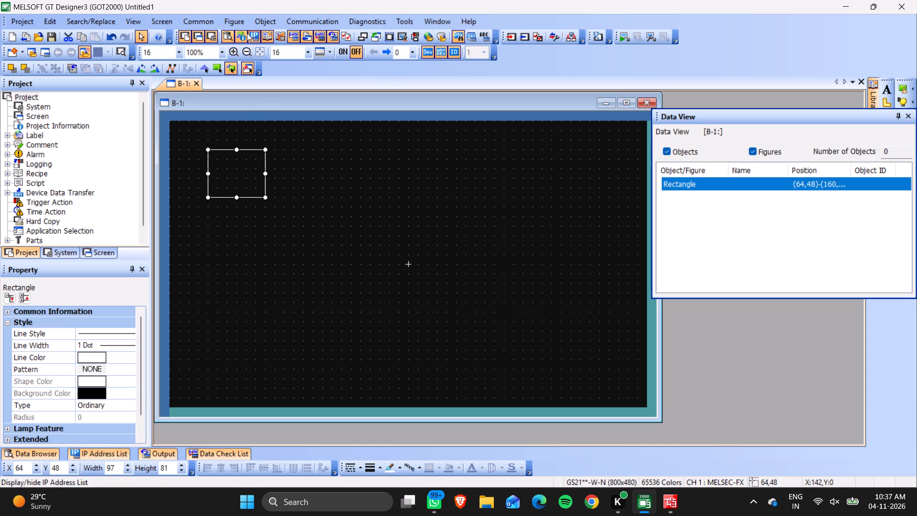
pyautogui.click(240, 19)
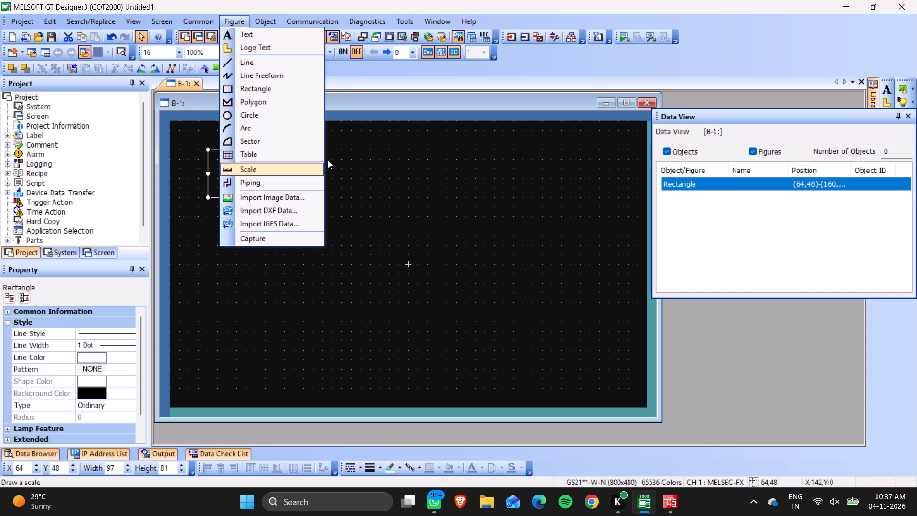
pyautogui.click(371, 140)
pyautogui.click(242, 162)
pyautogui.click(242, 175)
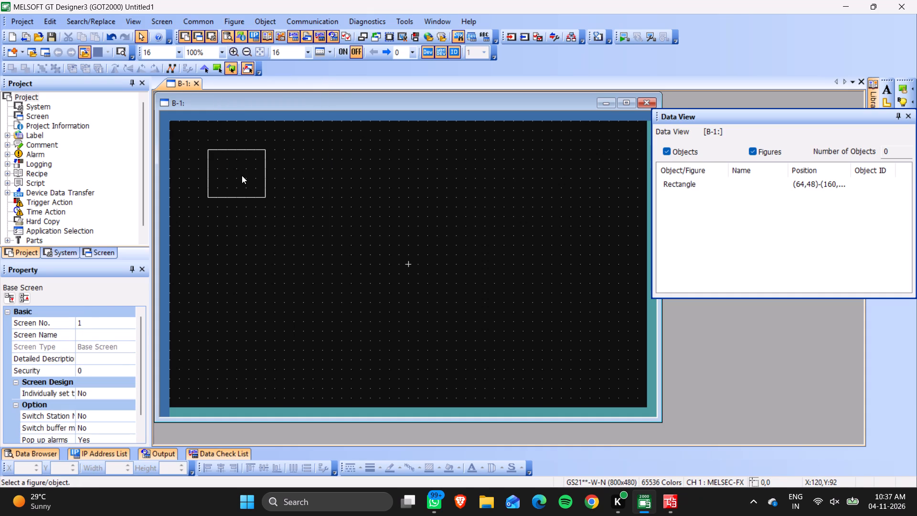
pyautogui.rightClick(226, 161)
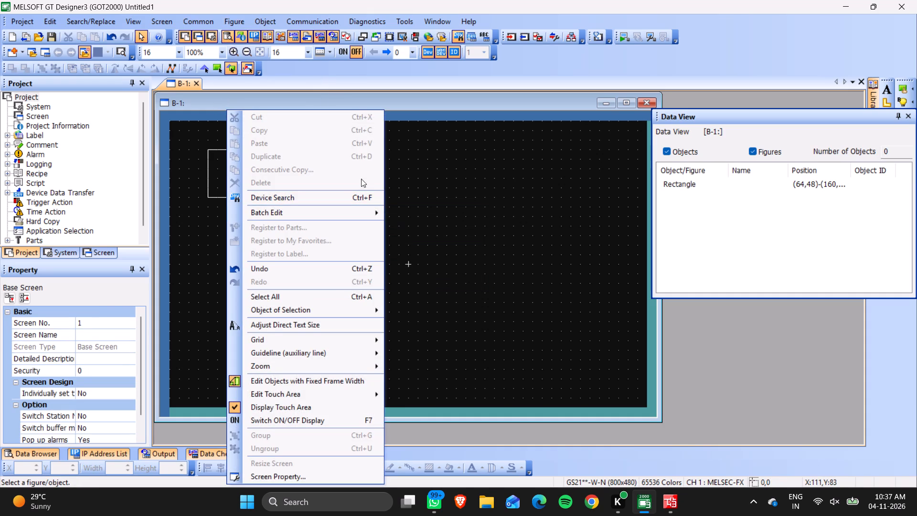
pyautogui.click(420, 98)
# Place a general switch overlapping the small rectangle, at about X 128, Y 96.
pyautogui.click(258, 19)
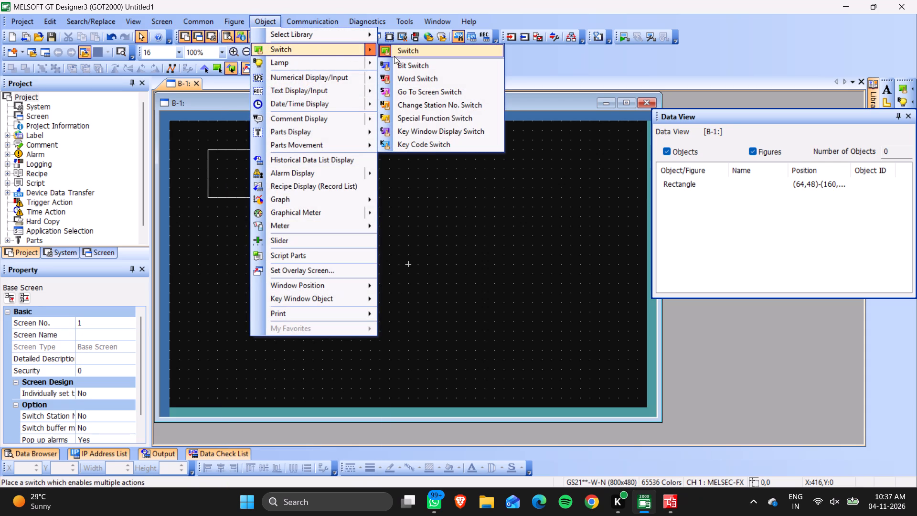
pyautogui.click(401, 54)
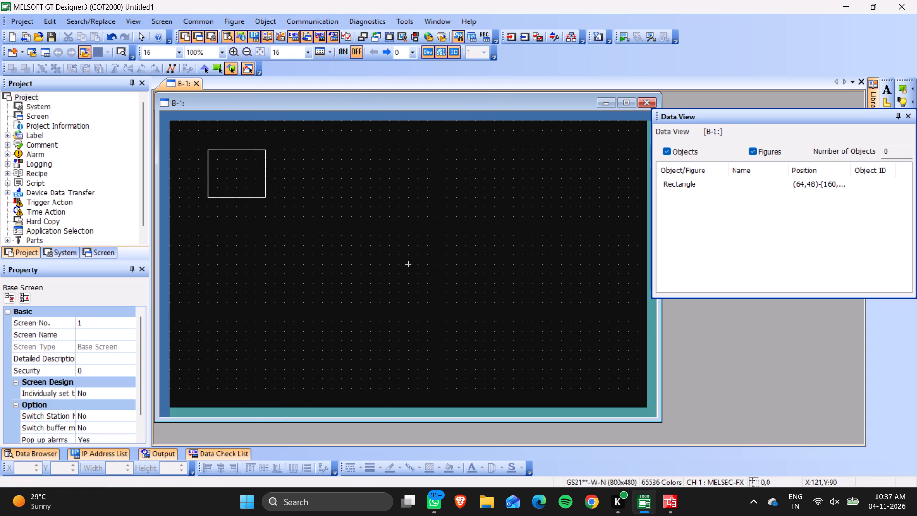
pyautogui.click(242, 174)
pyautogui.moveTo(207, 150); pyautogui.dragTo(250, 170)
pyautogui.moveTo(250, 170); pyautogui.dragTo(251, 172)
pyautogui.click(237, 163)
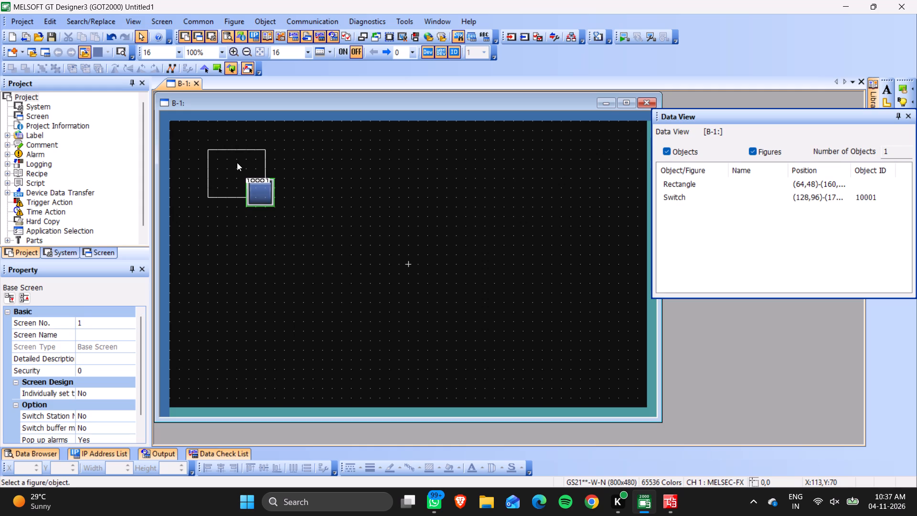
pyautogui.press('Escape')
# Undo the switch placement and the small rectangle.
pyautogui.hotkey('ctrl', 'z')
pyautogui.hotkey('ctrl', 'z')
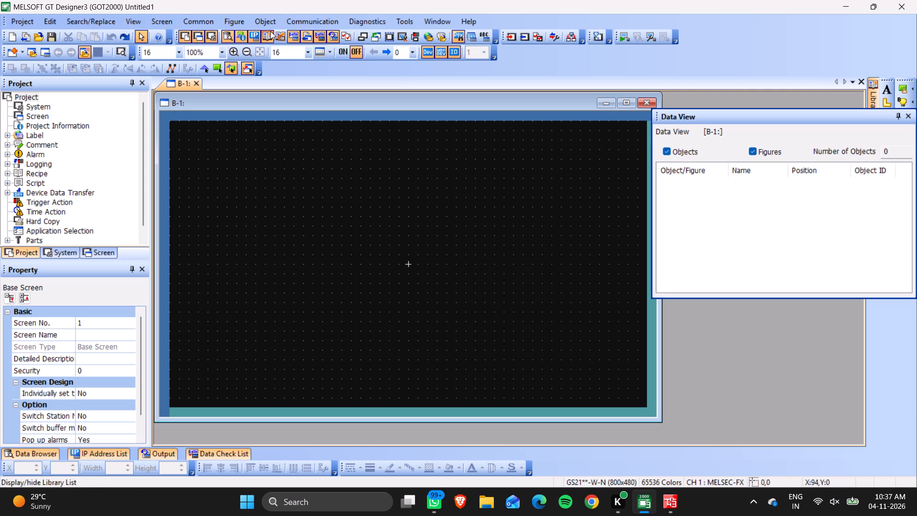
# Draw a large frame rectangle about 737 wide and 449 high at X 32, Y 16, nearly filling base screen 1.
pyautogui.click(238, 20)
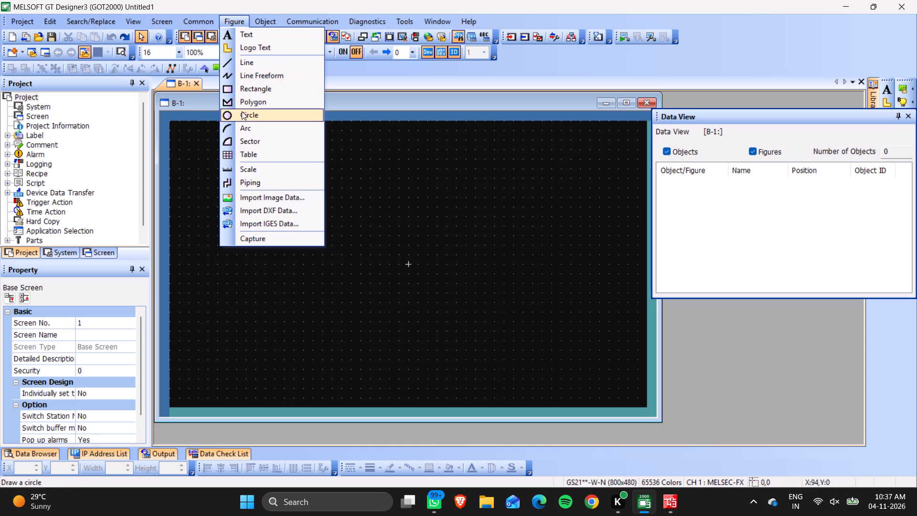
pyautogui.click(256, 85)
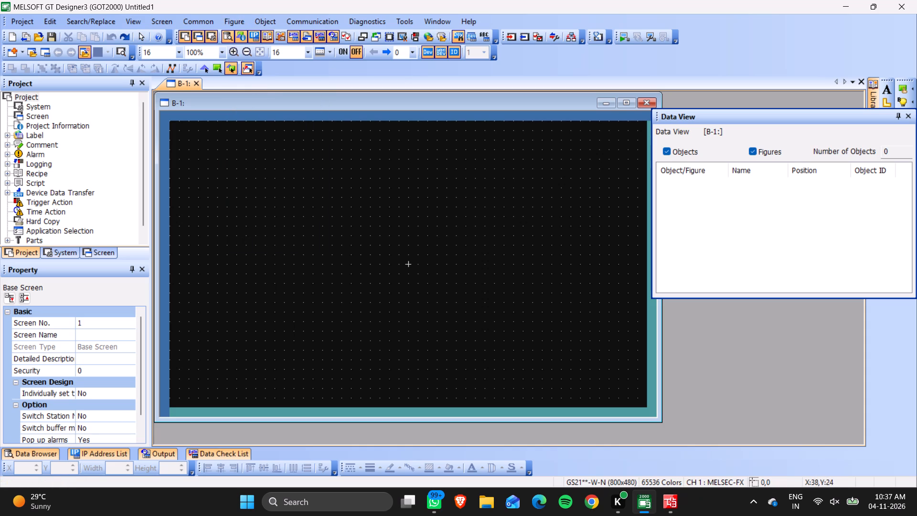
pyautogui.moveTo(192, 135); pyautogui.dragTo(608, 396)
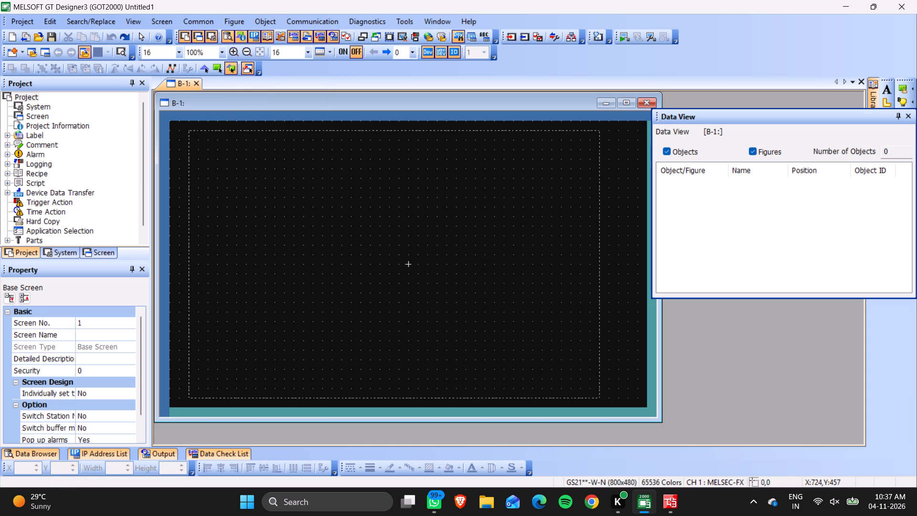
pyautogui.moveTo(608, 396); pyautogui.dragTo(628, 398)
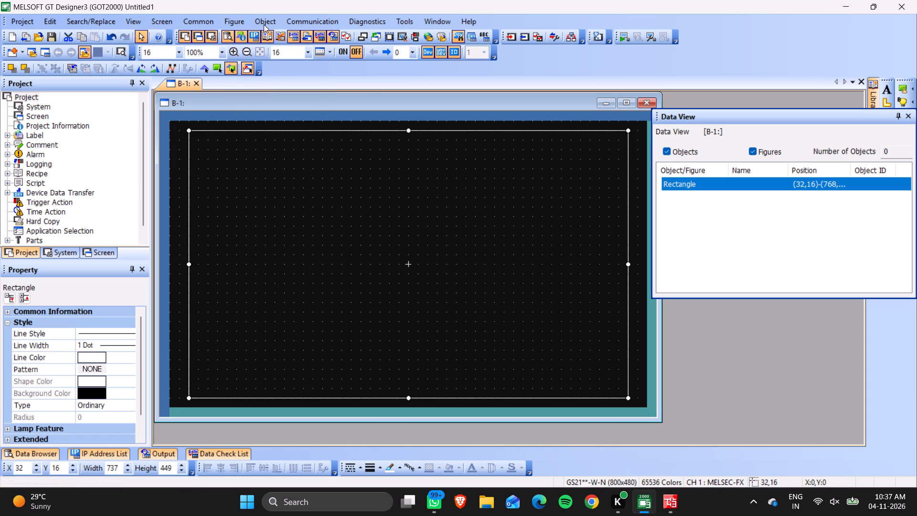
# Place a general switch about 81 wide and 65 high at X 96, Y 64, inside the frame's upper-left area.
pyautogui.click(261, 23)
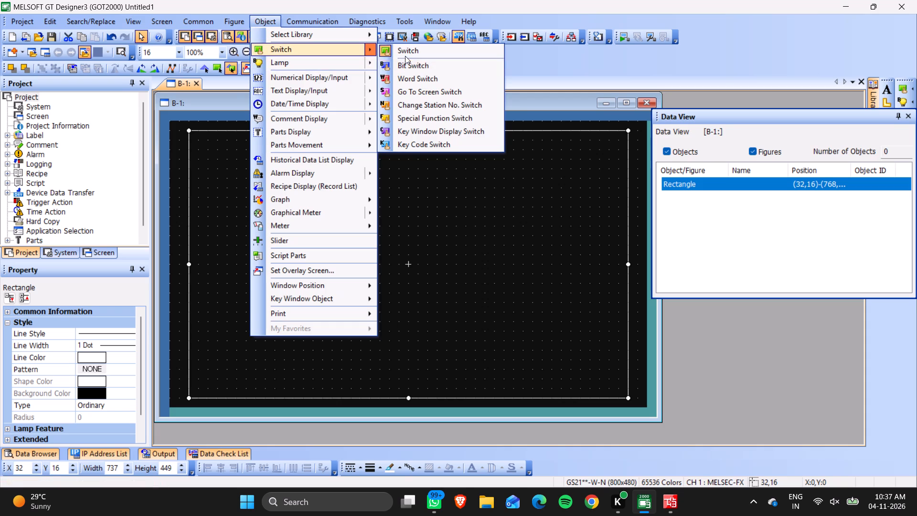
pyautogui.click(405, 55)
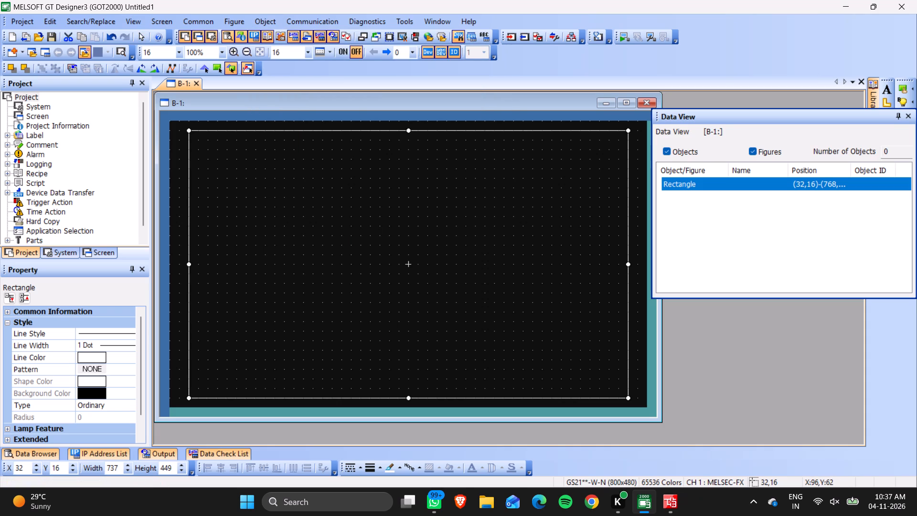
pyautogui.moveTo(225, 158); pyautogui.dragTo(272, 197)
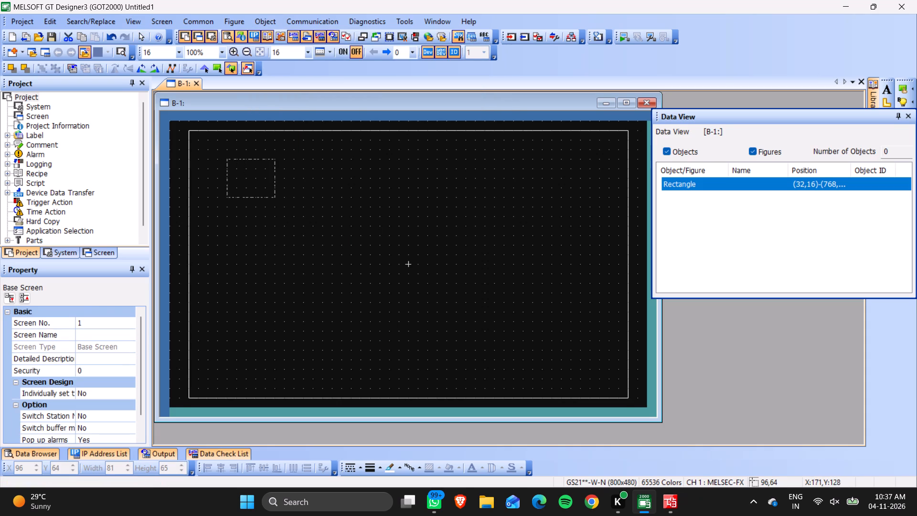
pyautogui.moveTo(272, 197); pyautogui.dragTo(277, 196)
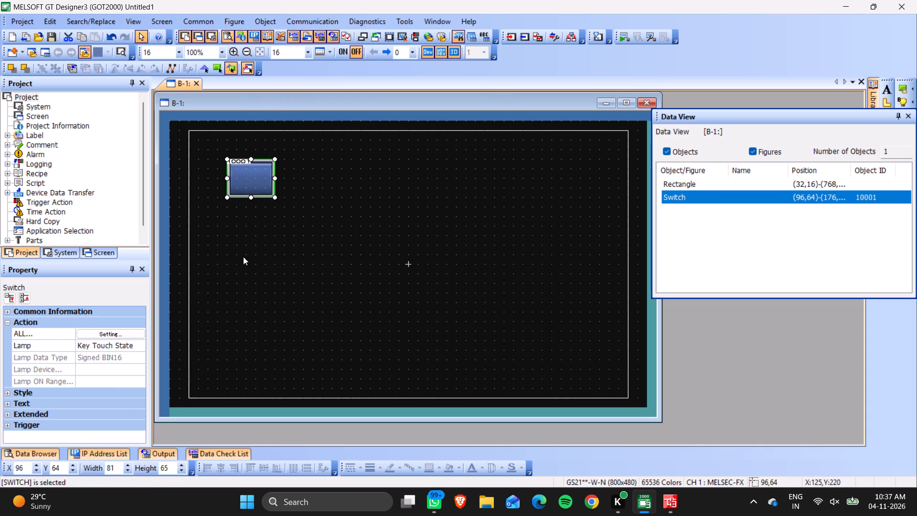
pyautogui.moveTo(227, 258); pyautogui.dragTo(271, 301)
# Set the switch's shape color to Red for both the Key Touch OFF and Key Touch ON states.
pyautogui.click(245, 173)
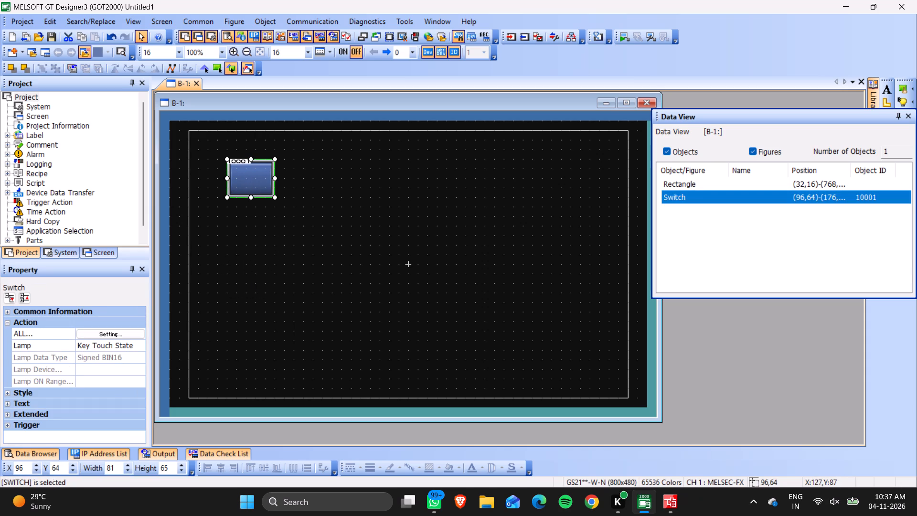
pyautogui.doubleClick(249, 173)
pyautogui.rightClick(249, 173)
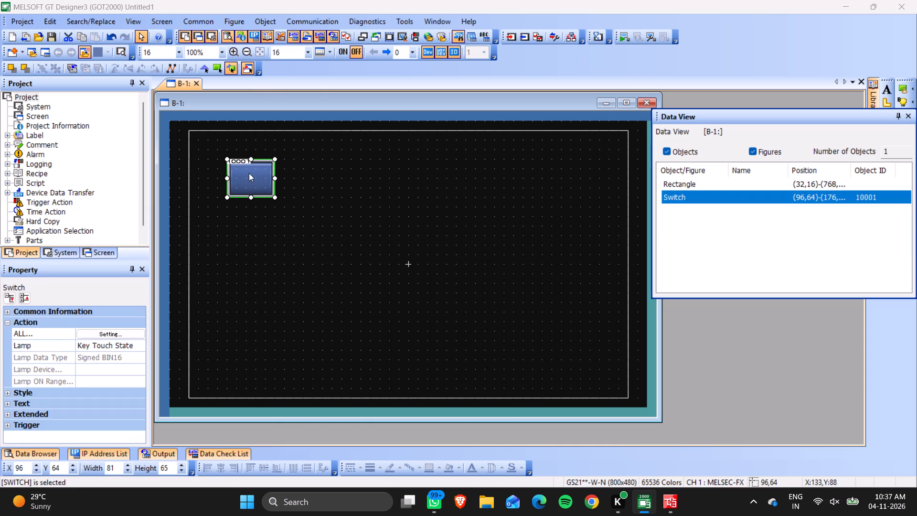
pyautogui.click(297, 78)
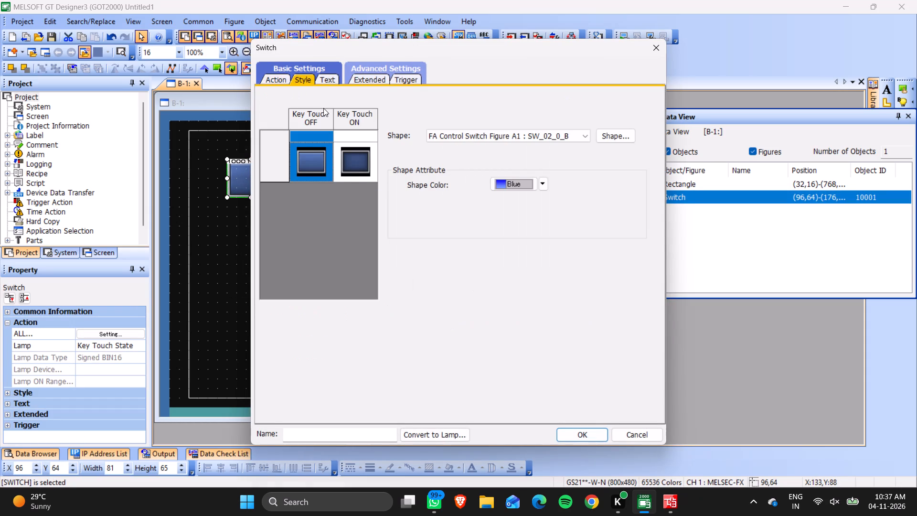
pyautogui.click(544, 187)
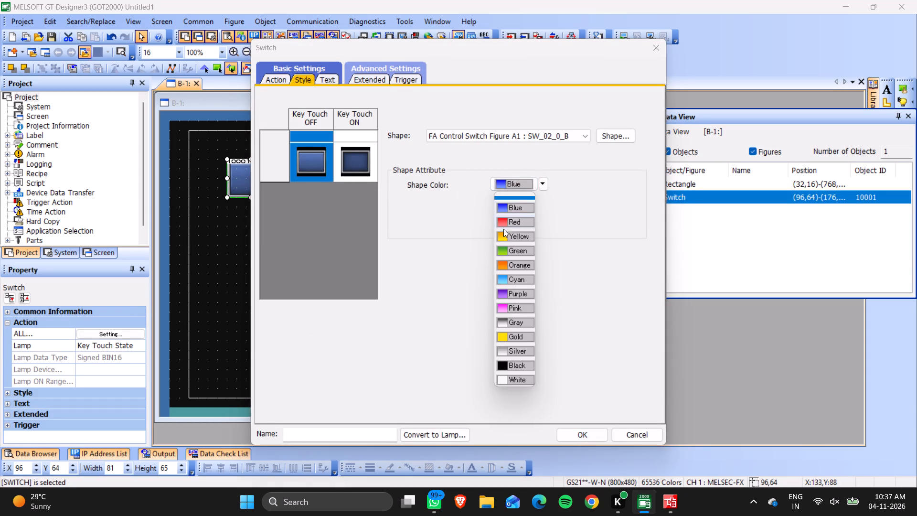
pyautogui.click(510, 225)
pyautogui.click(371, 169)
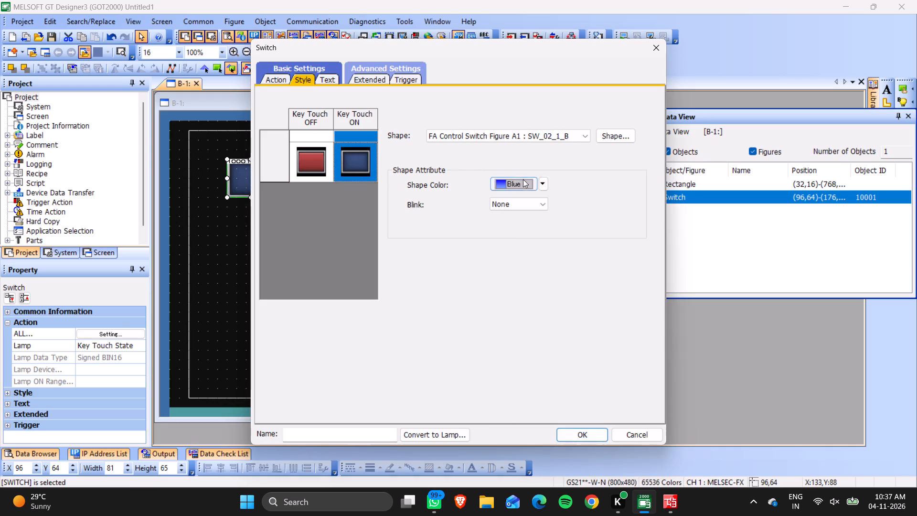
pyautogui.click(541, 186)
pyautogui.click(515, 218)
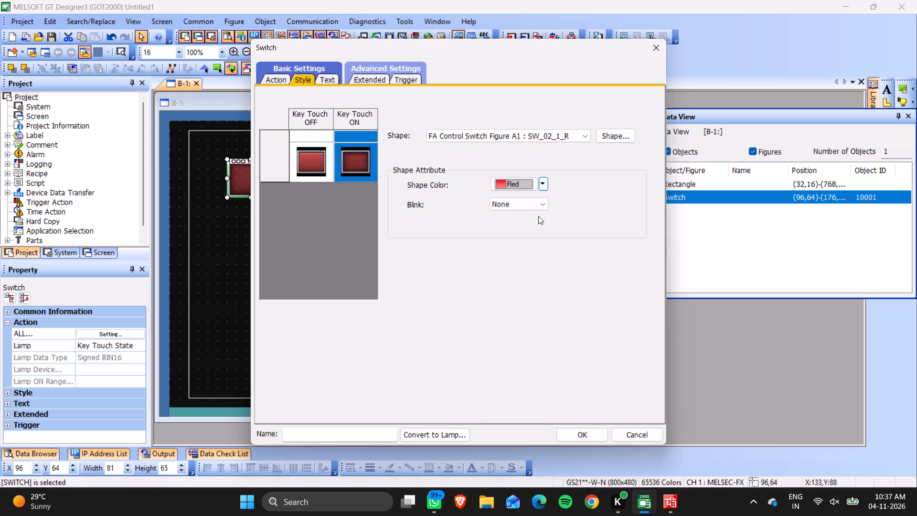
pyautogui.click(578, 437)
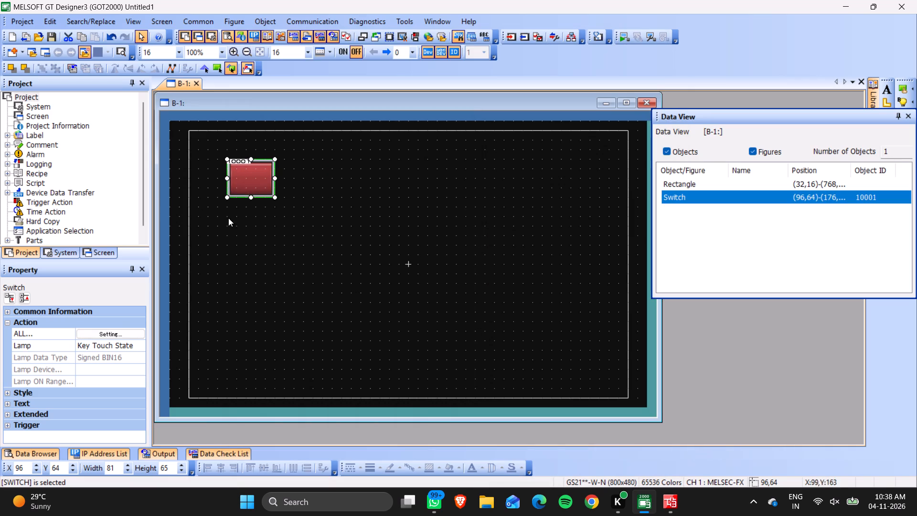
# Copy the red switch and paste the duplicate directly below it at about X 96, Y 288.
pyautogui.hotkey('ctrl', 'c')
pyautogui.hotkey('ctrl', 'v')
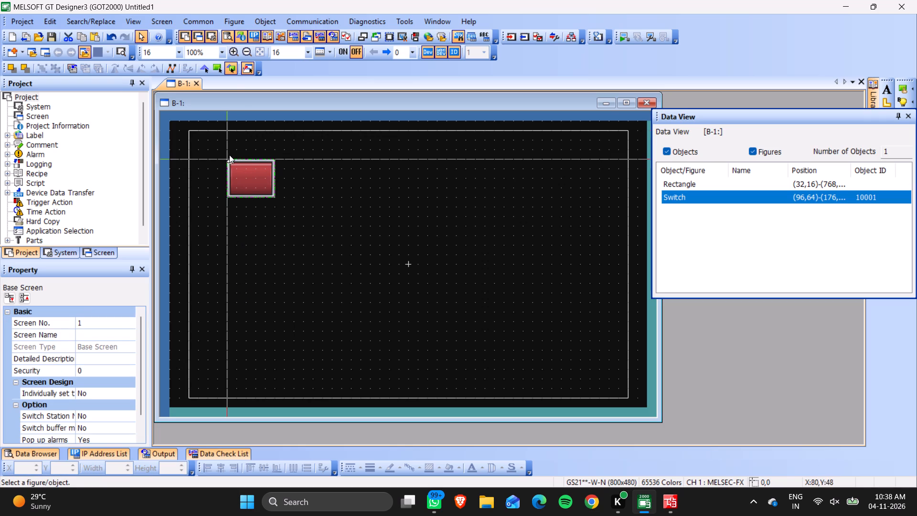
pyautogui.click(224, 294)
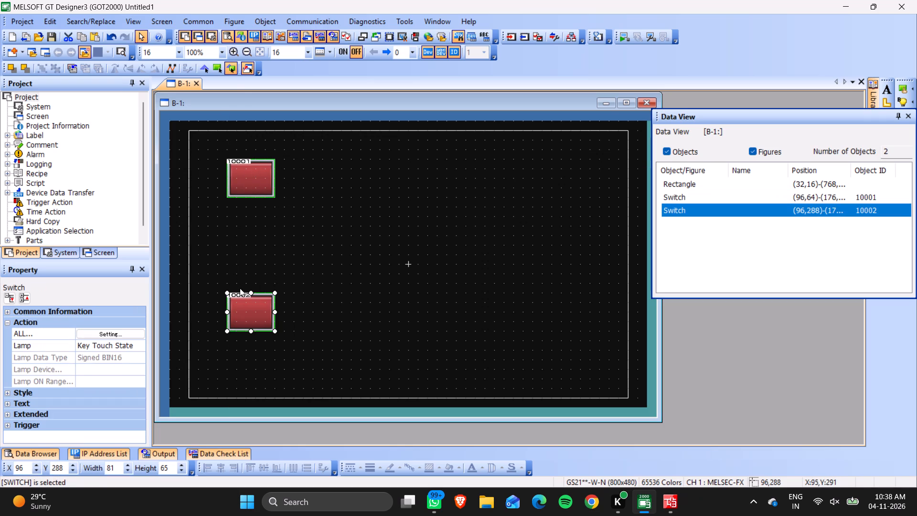
# Set the lower switch's shape color to Green for both the Key Touch OFF and Key Touch ON states.
pyautogui.doubleClick(251, 306)
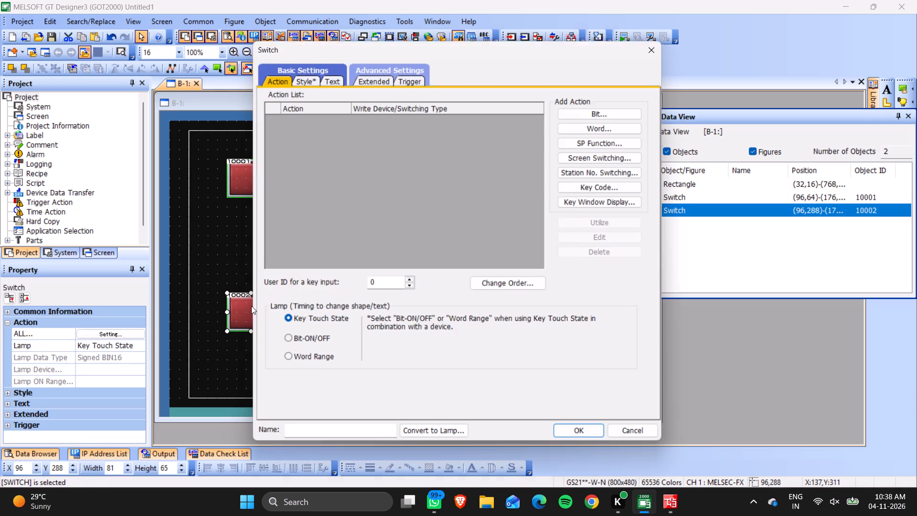
pyautogui.click(308, 79)
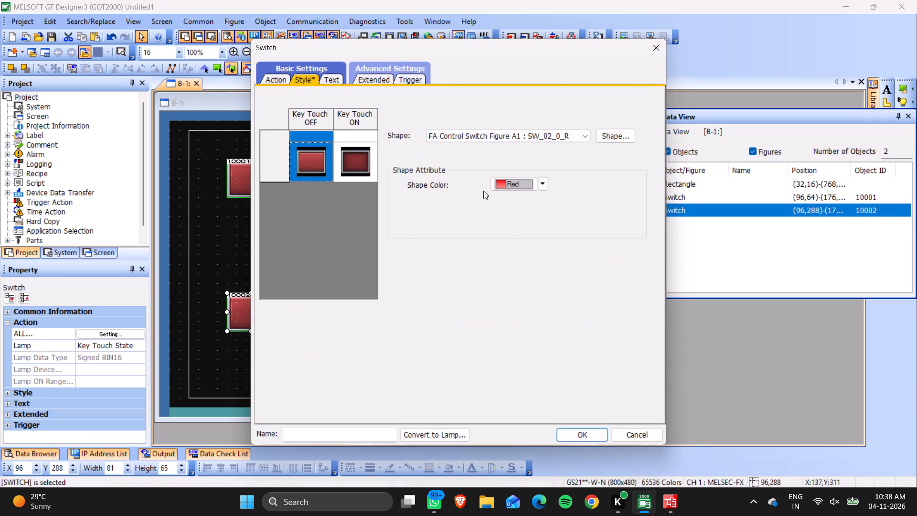
pyautogui.click(542, 184)
pyautogui.click(513, 210)
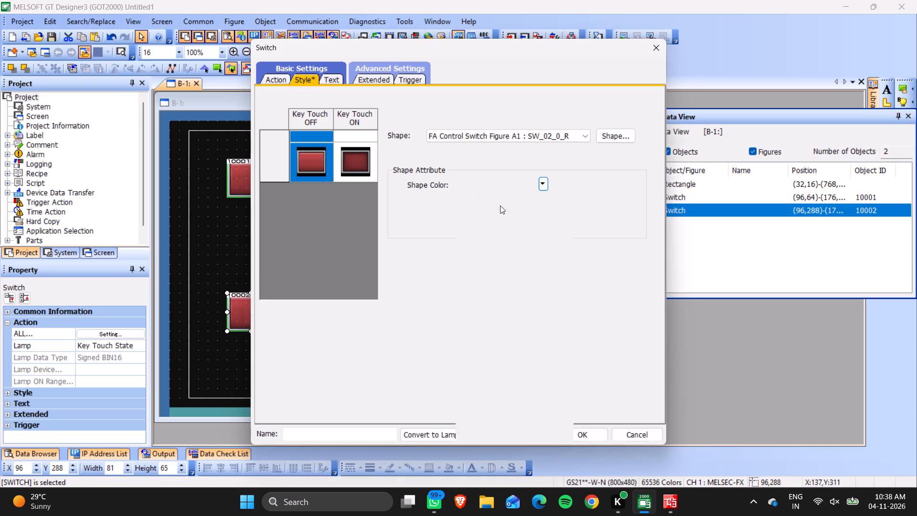
pyautogui.click(539, 187)
pyautogui.click(507, 248)
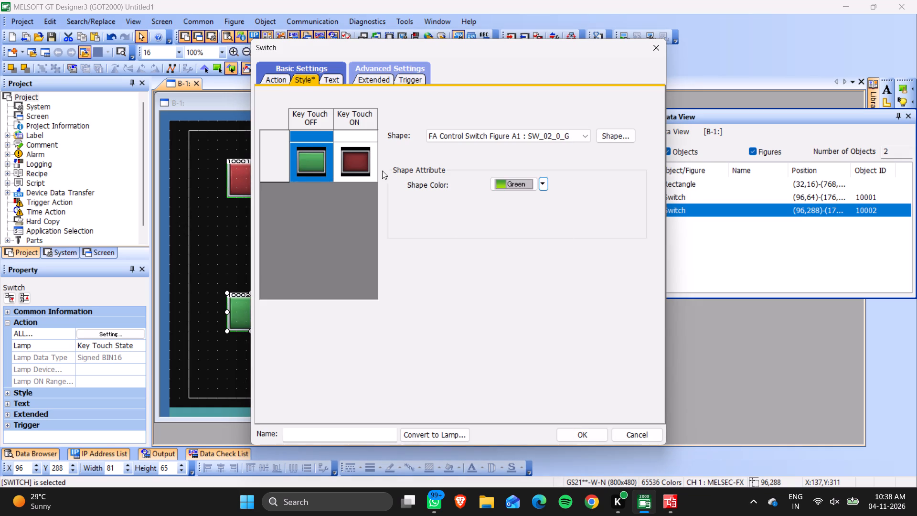
pyautogui.click(349, 163)
pyautogui.click(541, 189)
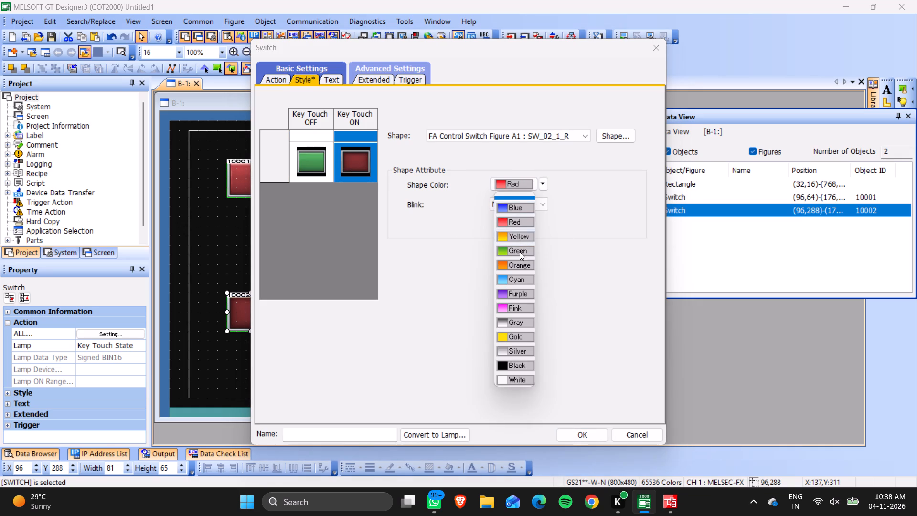
pyautogui.click(520, 252)
pyautogui.click(595, 437)
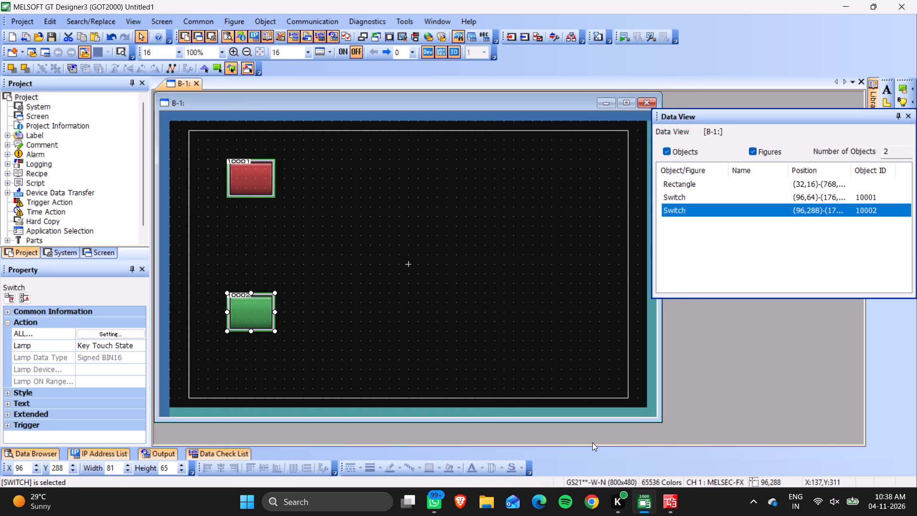
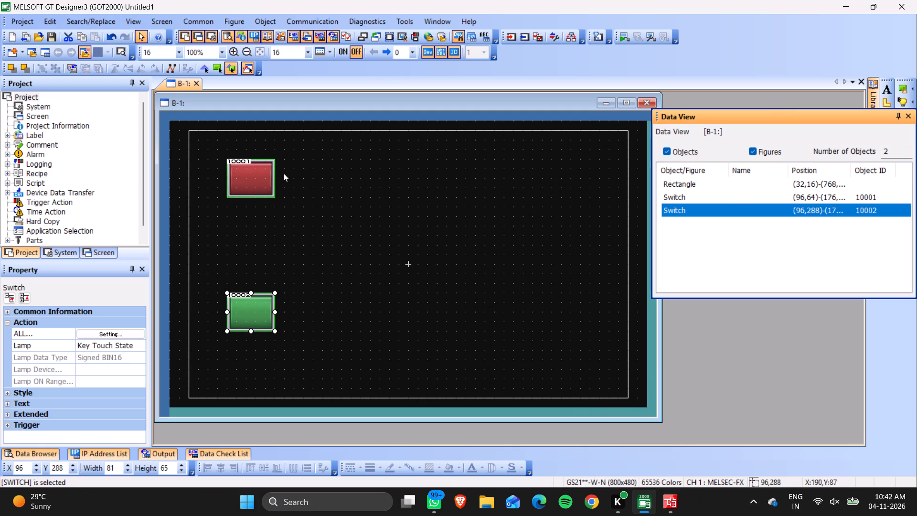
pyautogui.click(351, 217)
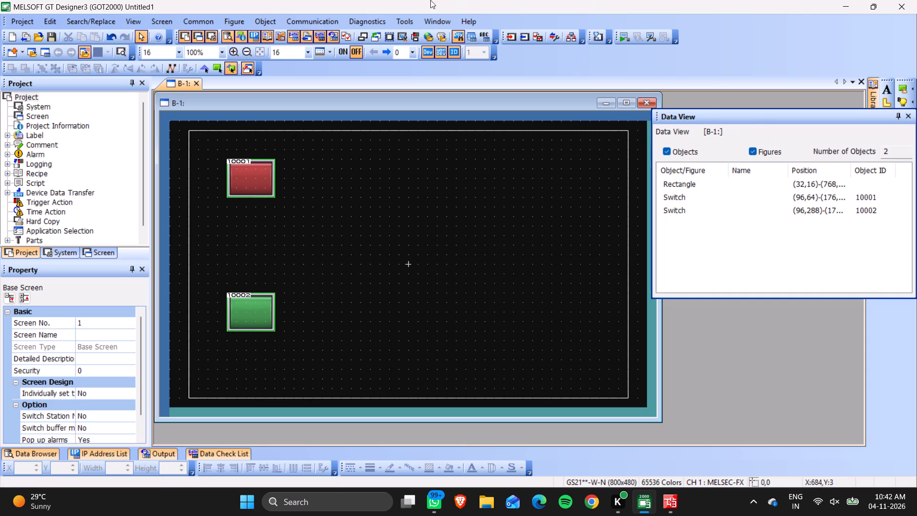
# Turn off Bluetooth in the Windows quick settings and return to the main quick settings view.
pyautogui.click(811, 495)
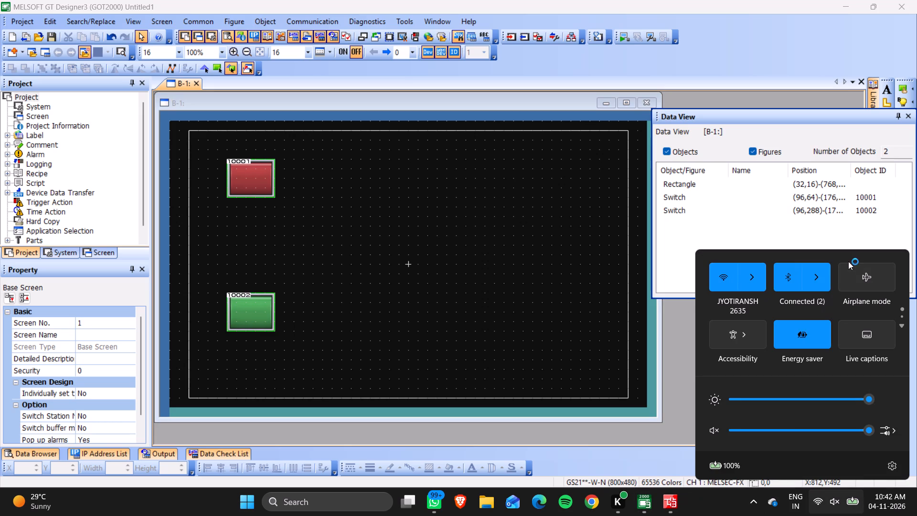
pyautogui.click(818, 277)
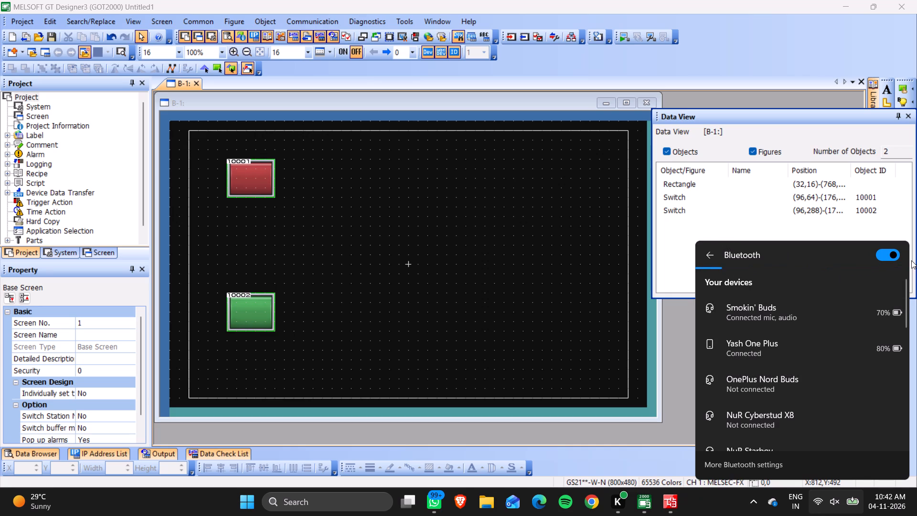
pyautogui.click(897, 253)
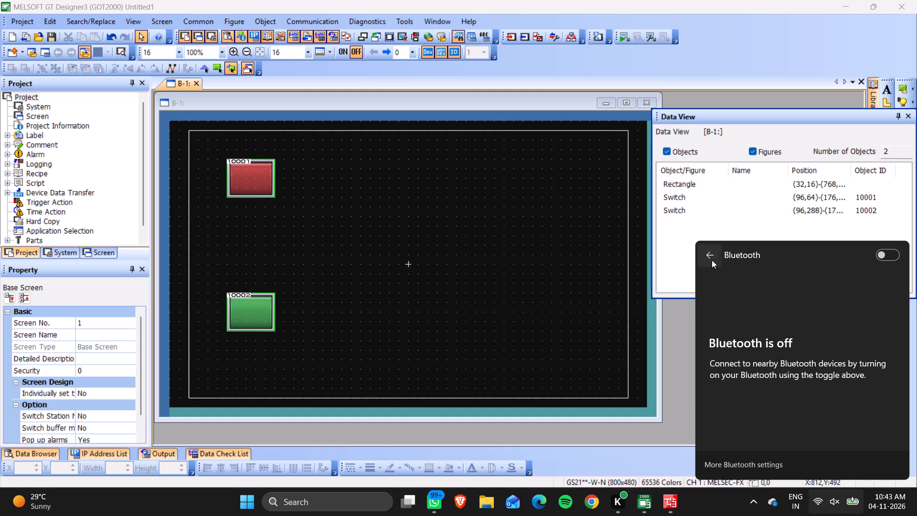
pyautogui.click(709, 250)
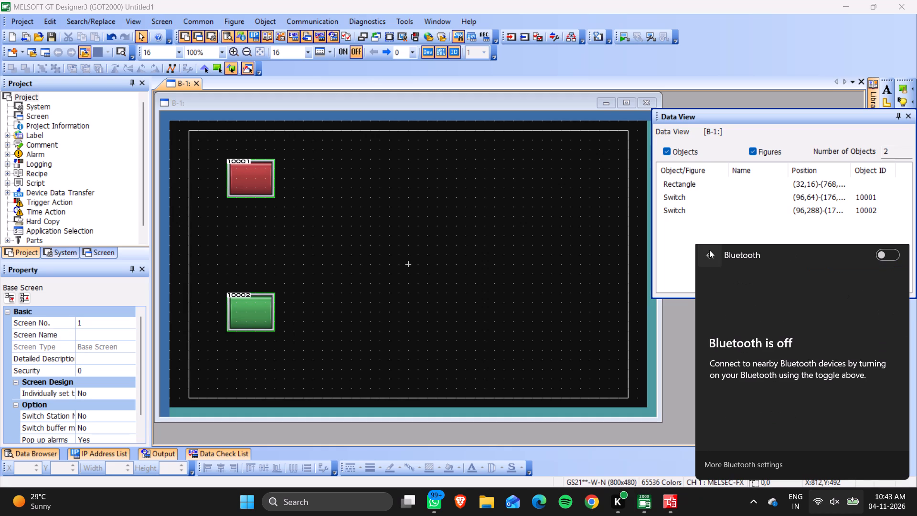
# Turn off Wi-Fi in the Windows quick settings.
pyautogui.click(732, 275)
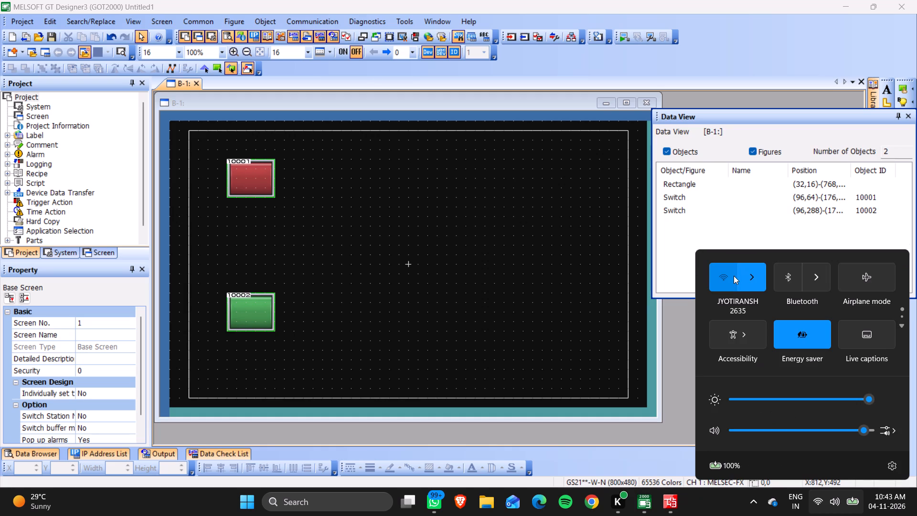
pyautogui.click(730, 275)
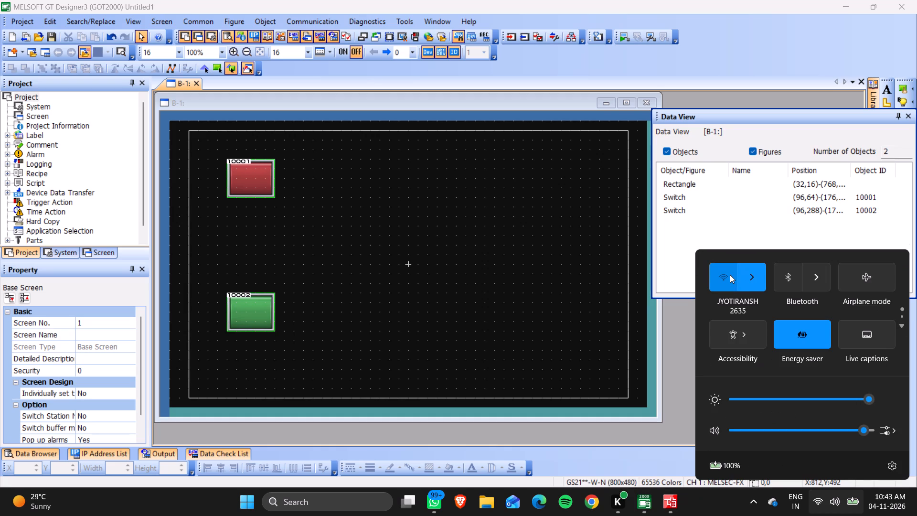
pyautogui.click(730, 275)
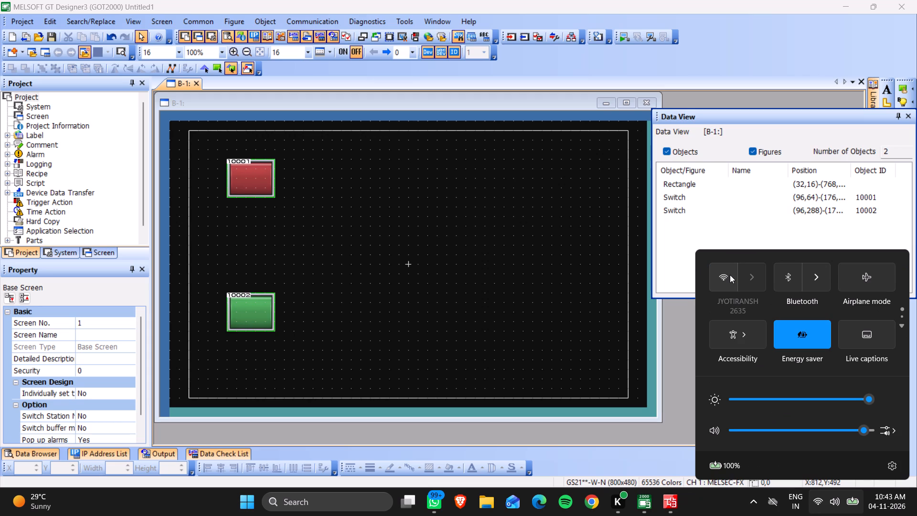
pyautogui.click(727, 274)
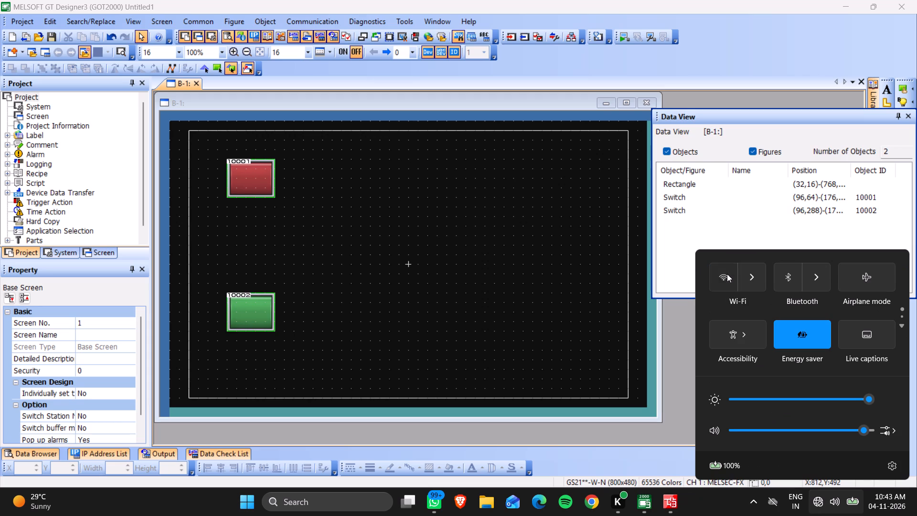
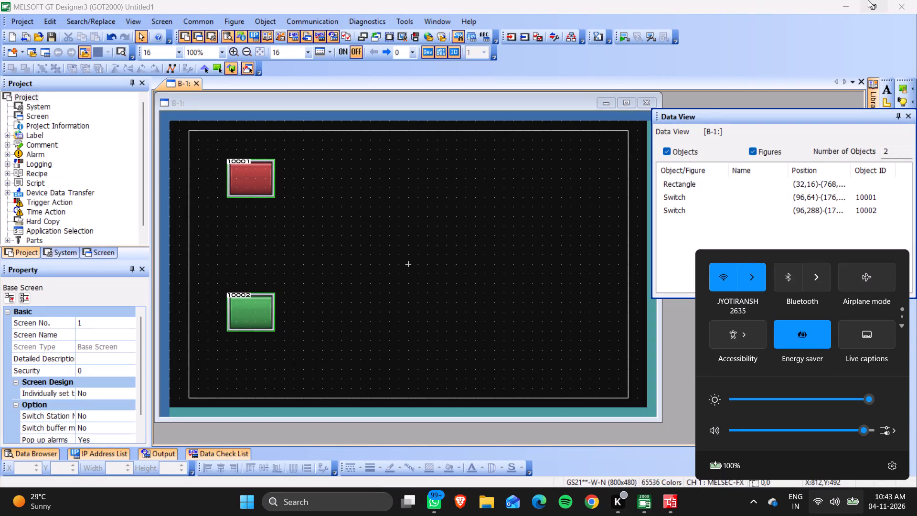
# Dismiss the Windows quick settings flyout and return to the base screen in GT Designer3.
pyautogui.click(699, 0)
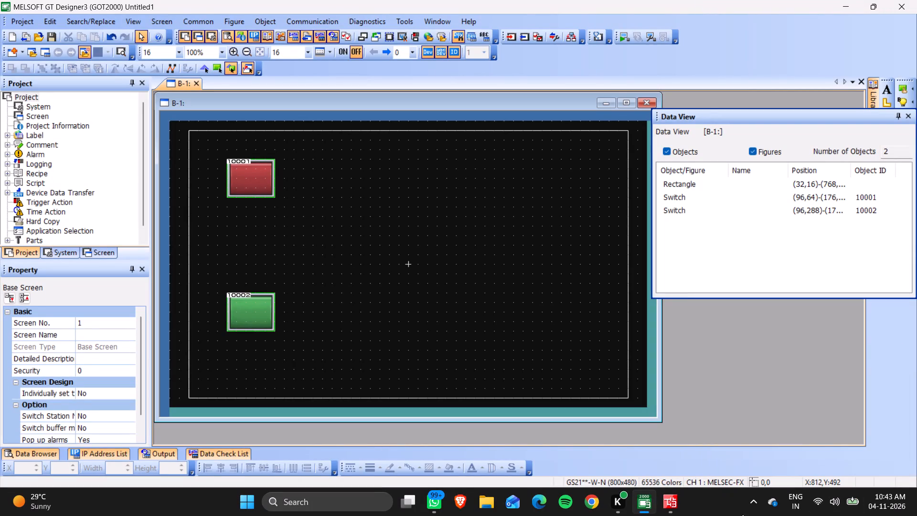
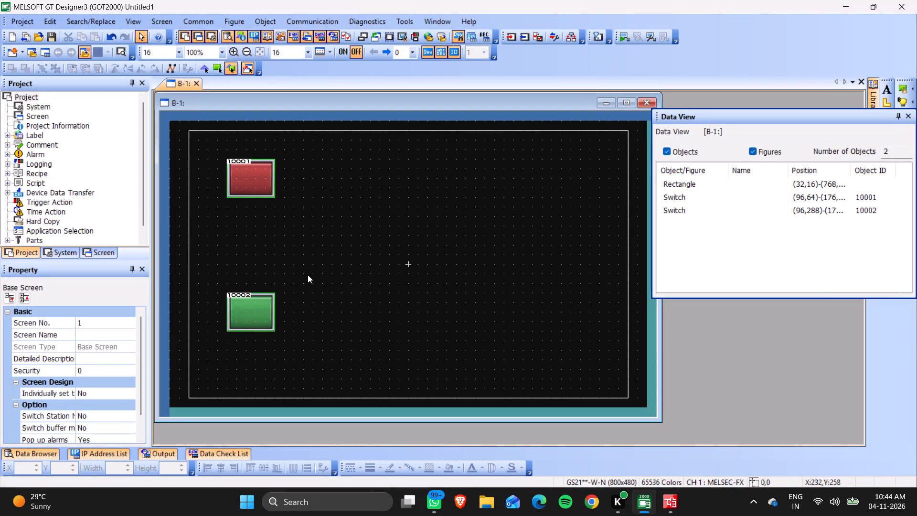
# Switch to GX Works3 and review the ladder program's rungs for the devices they use.
pyautogui.click(664, 509)
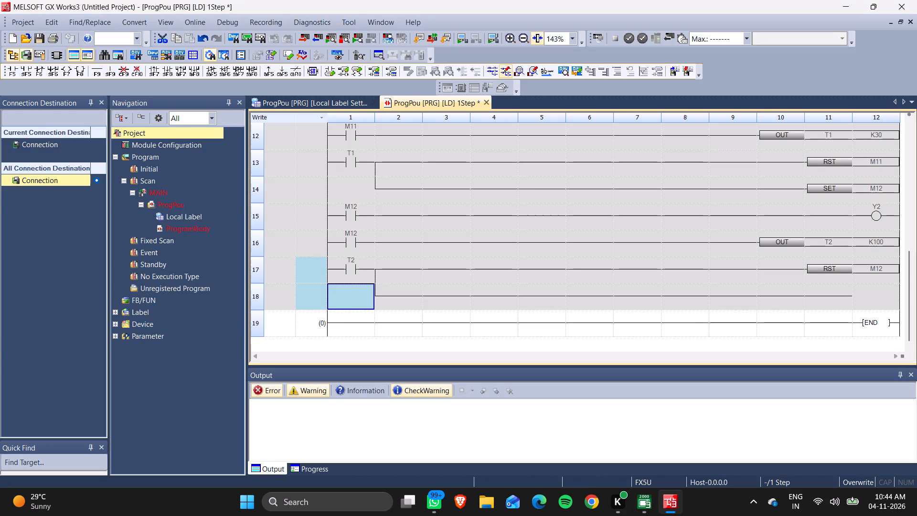
pyautogui.scroll(11, 416, 322)
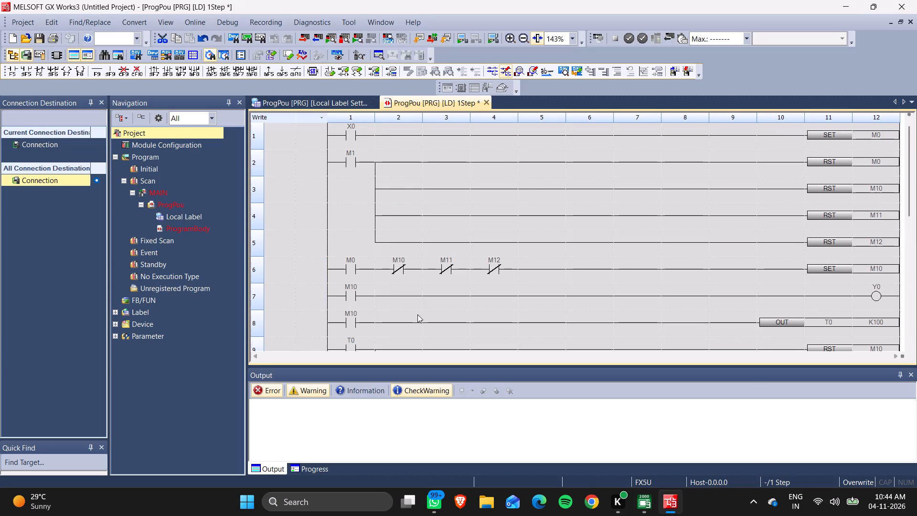
pyautogui.scroll(-11, 417, 314)
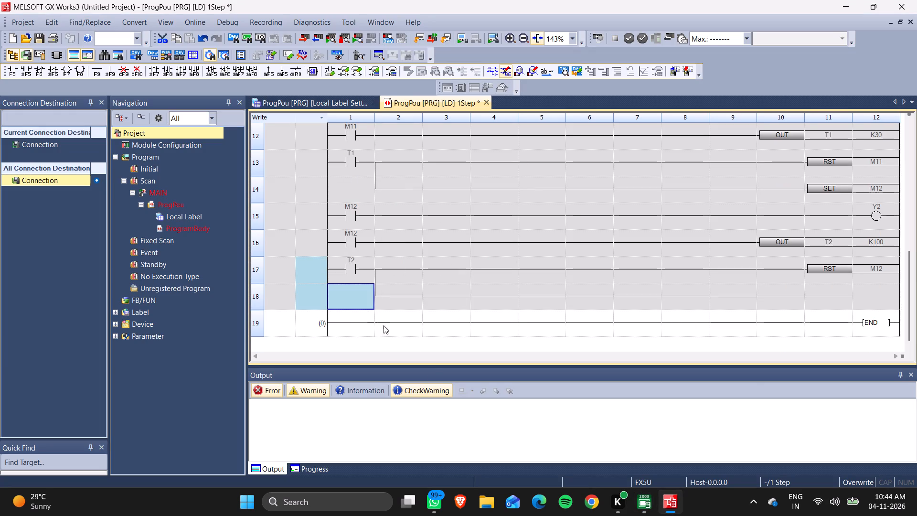
# Return to GT Designer3 and place a bit lamp about 81 wide and 81 high at X 512, Y 64, across from the red switch.
pyautogui.click(646, 505)
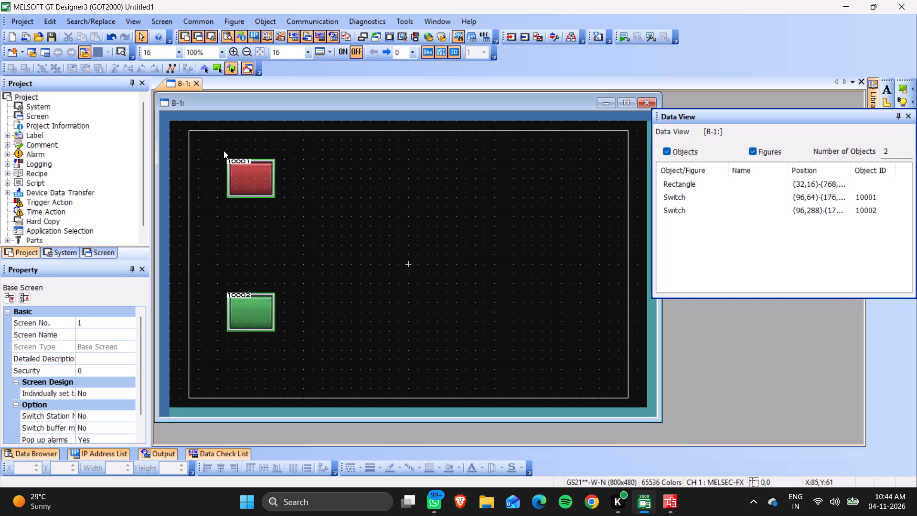
pyautogui.click(254, 21)
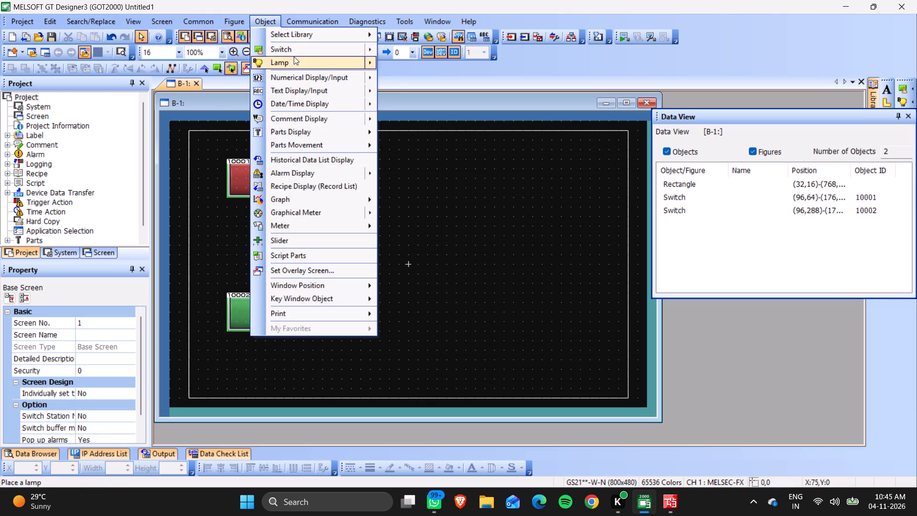
pyautogui.click(293, 58)
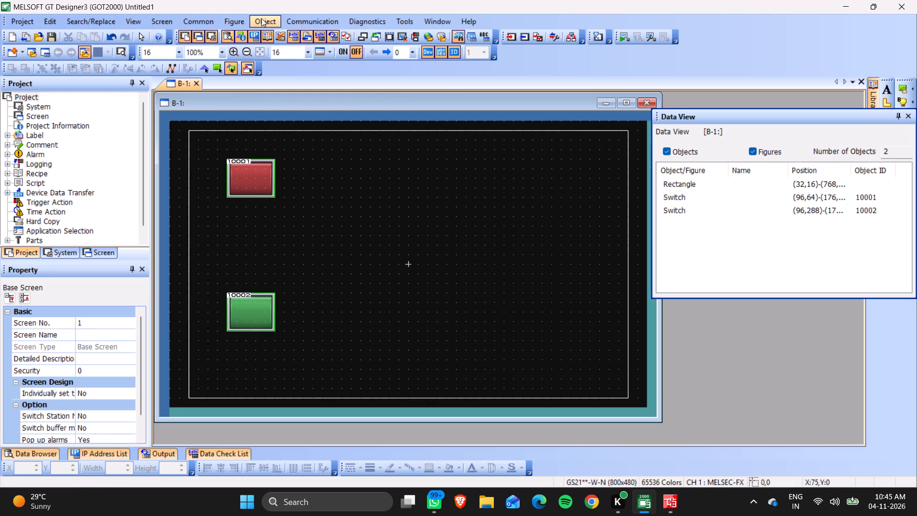
pyautogui.click(267, 22)
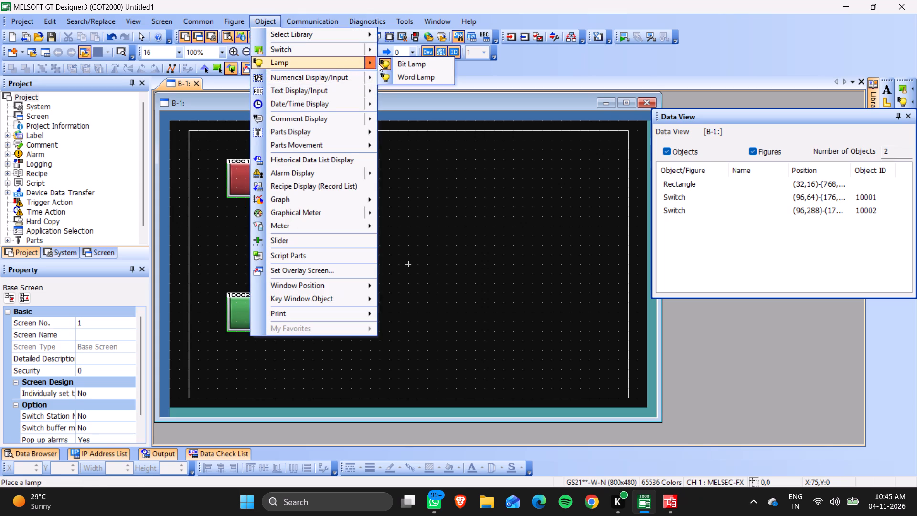
pyautogui.click(385, 64)
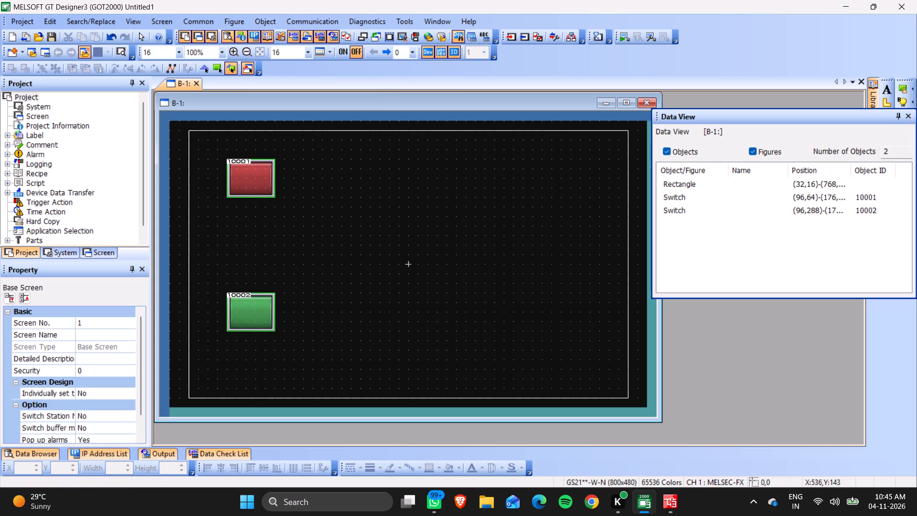
pyautogui.moveTo(479, 159); pyautogui.dragTo(511, 208)
pyautogui.moveTo(511, 208); pyautogui.dragTo(497, 180)
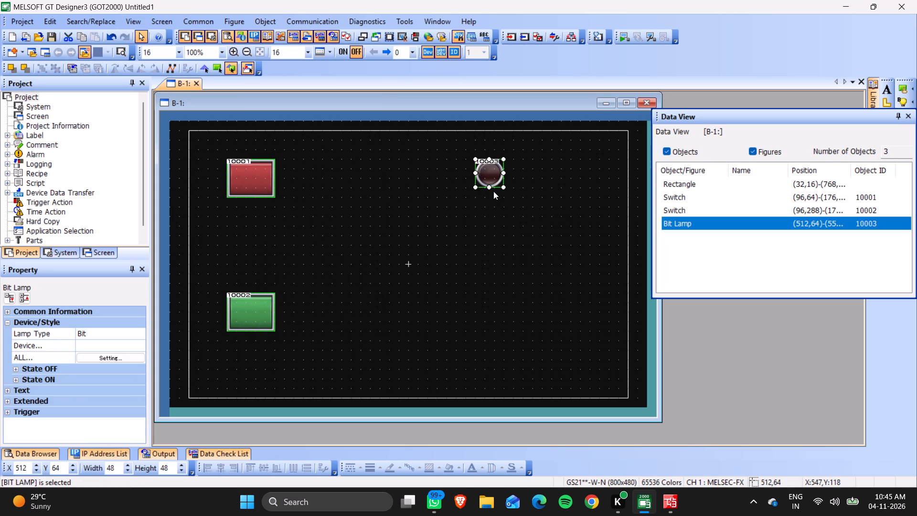
pyautogui.moveTo(490, 188); pyautogui.dragTo(490, 203)
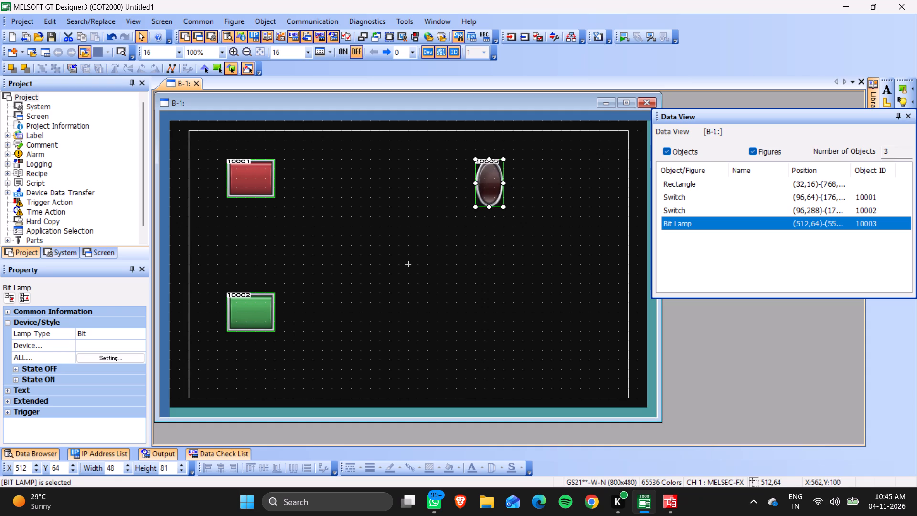
pyautogui.moveTo(505, 181); pyautogui.dragTo(511, 182)
pyautogui.moveTo(514, 184); pyautogui.dragTo(521, 184)
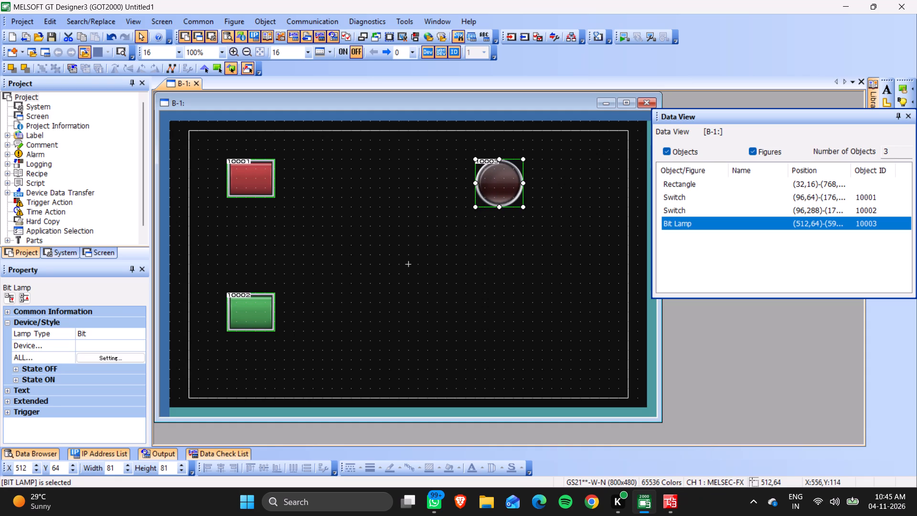
# Copy the bit lamp and paste two duplicates directly below it at about X 512, Y 192 and X 512, Y 320.
pyautogui.click(501, 189)
pyautogui.hotkey('ctrl', 'c')
pyautogui.hotkey('ctrl', 'v')
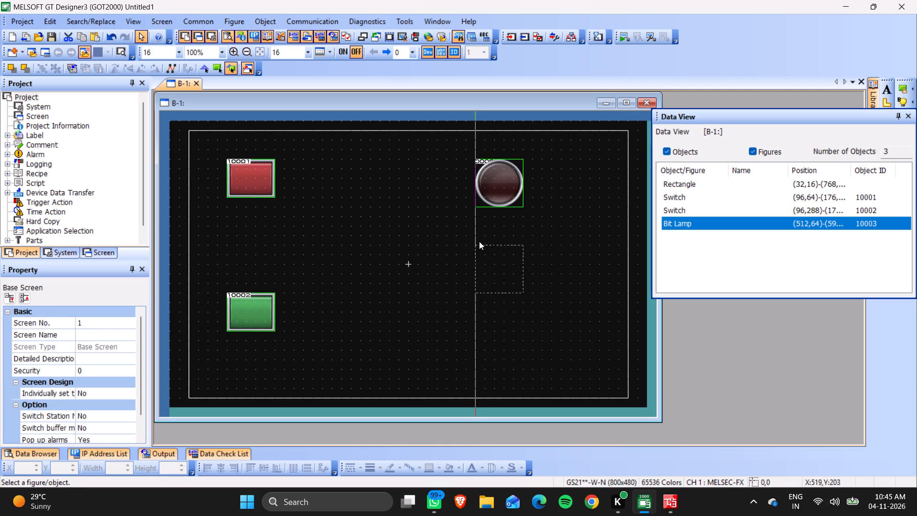
pyautogui.click(479, 234)
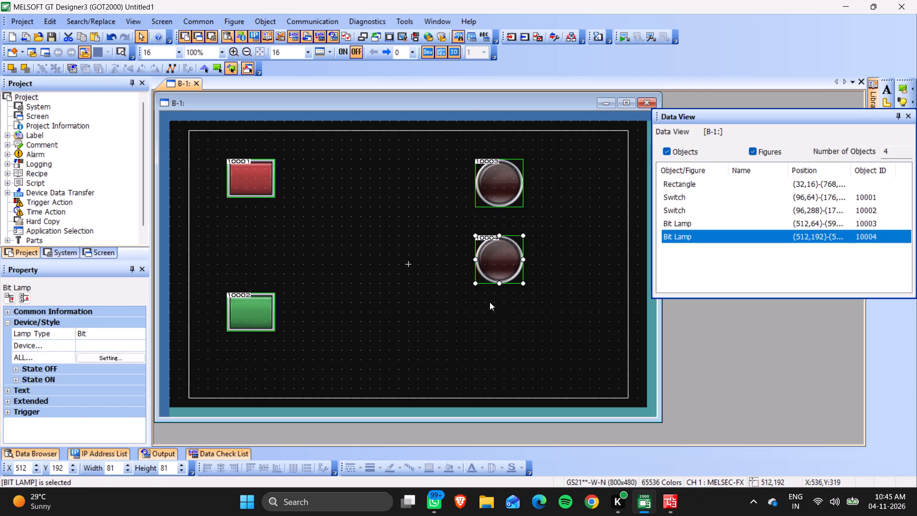
pyautogui.hotkey('ctrl', 'v')
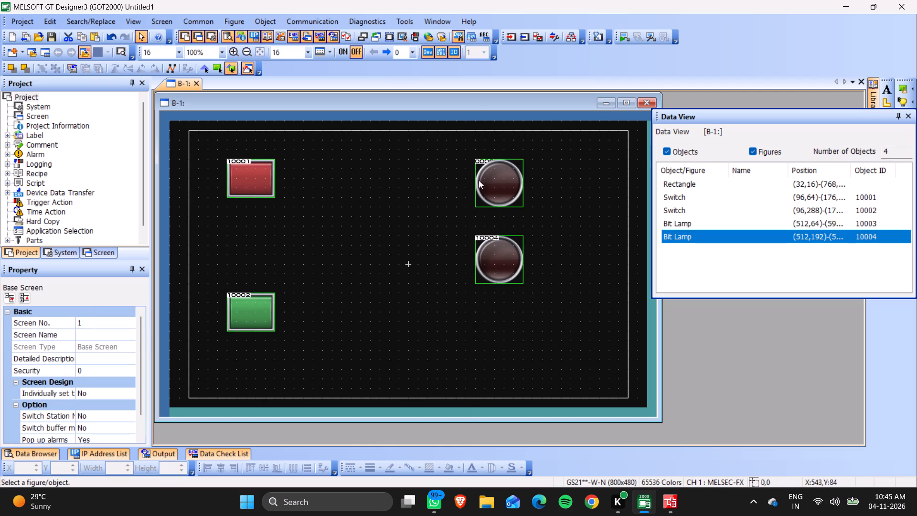
pyautogui.click(476, 310)
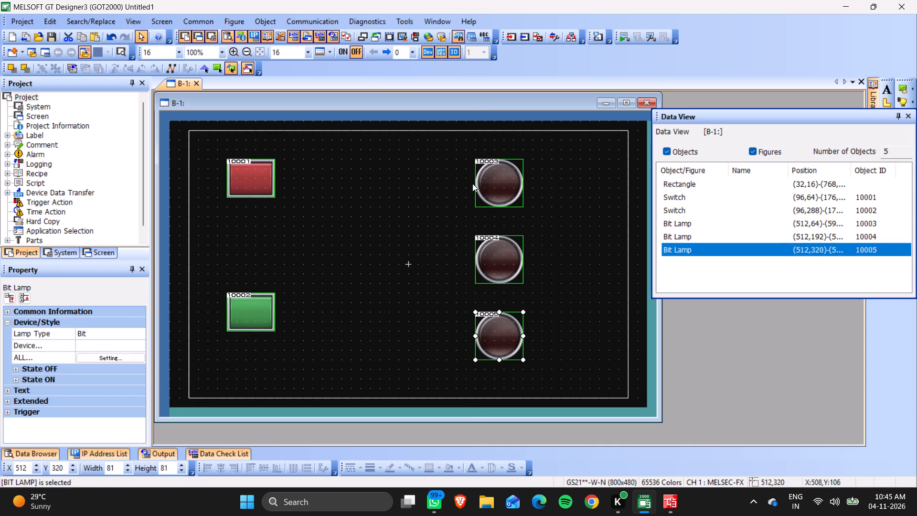
# Assign device Y2 to the lowest bit lamp and set its shape color to Green for both the OFF and ON states.
pyautogui.doubleClick(503, 335)
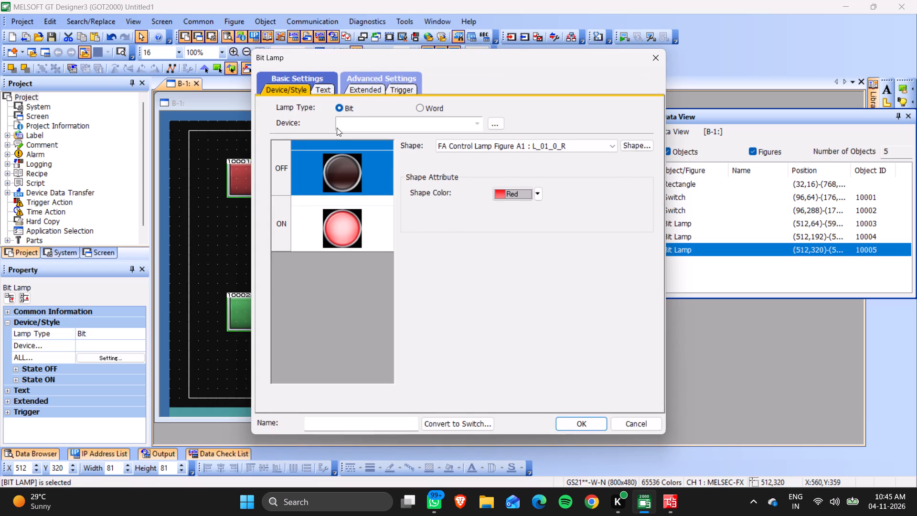
pyautogui.click(363, 123)
pyautogui.write('Y2')
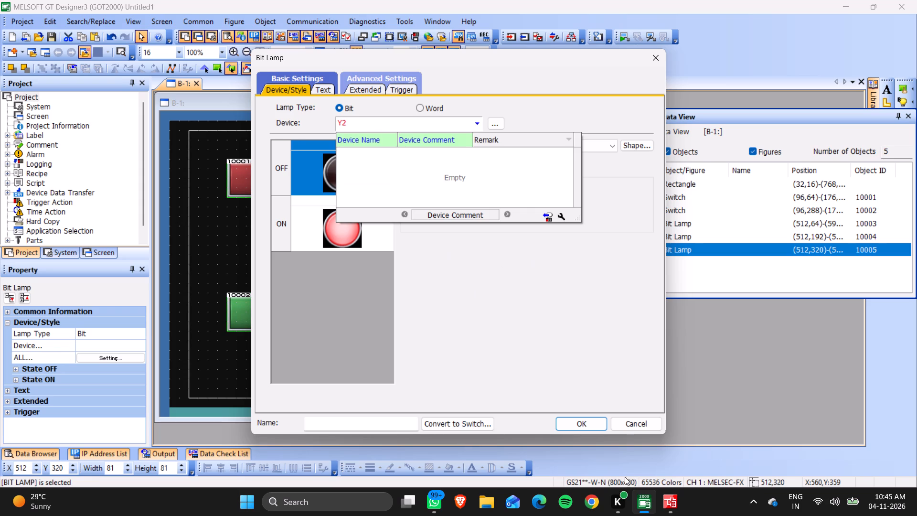
pyautogui.press('Return')
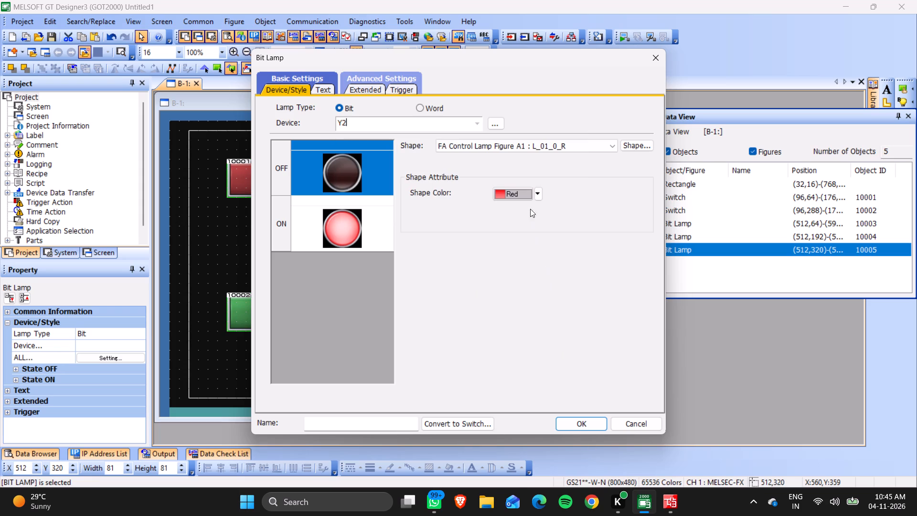
pyautogui.click(537, 196)
pyautogui.click(512, 258)
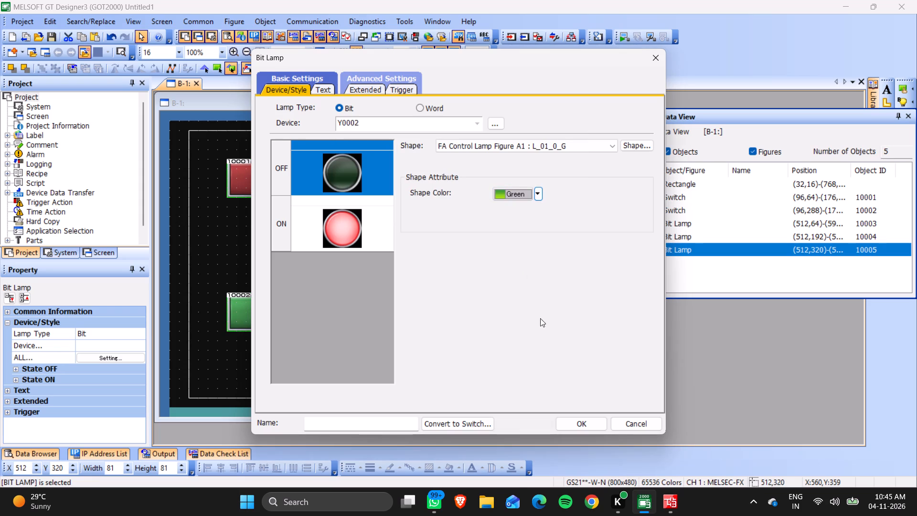
pyautogui.click(360, 239)
pyautogui.click(536, 194)
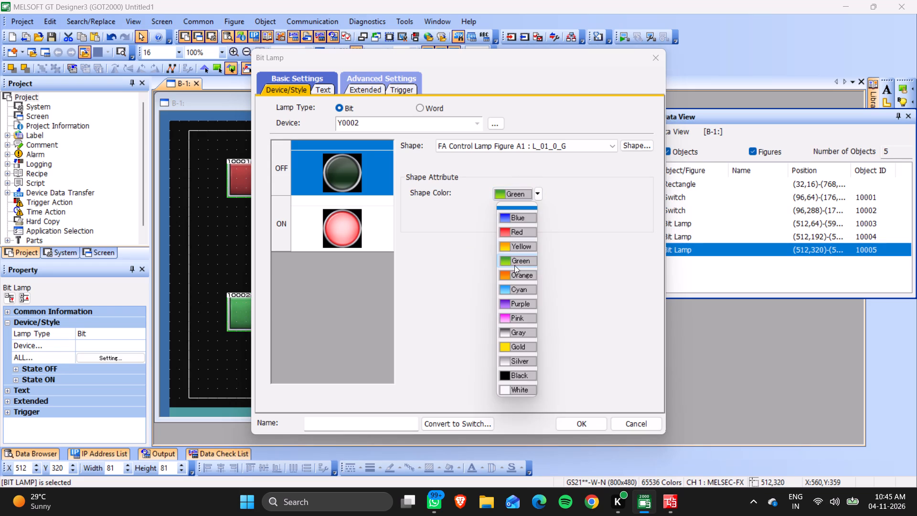
pyautogui.click(515, 260)
pyautogui.click(368, 226)
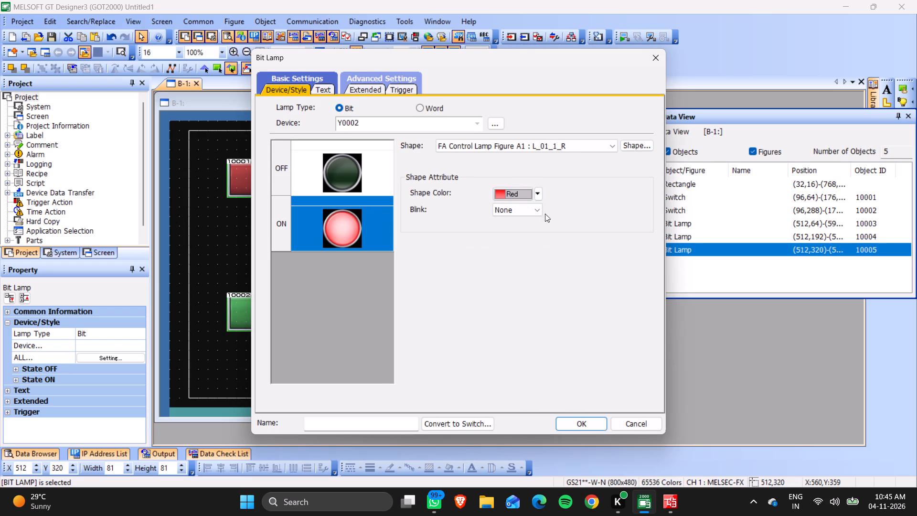
pyautogui.click(539, 194)
pyautogui.click(516, 264)
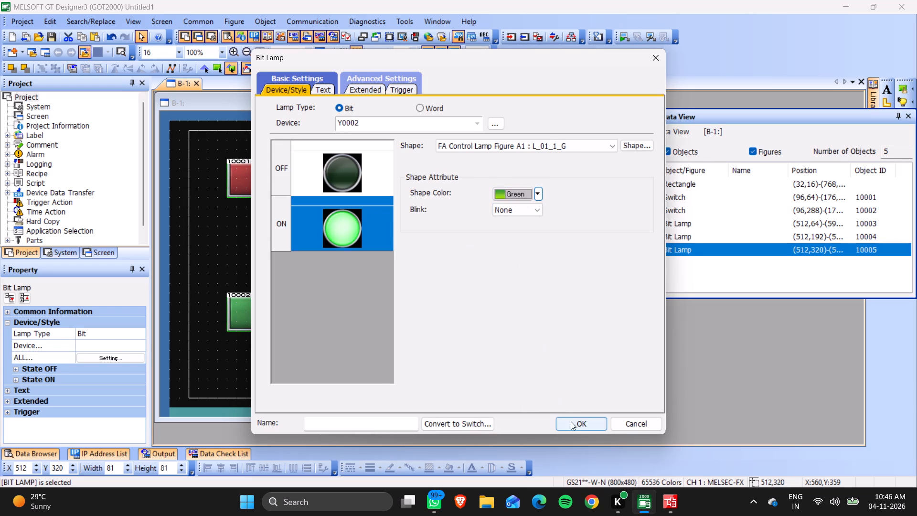
pyautogui.click(571, 421)
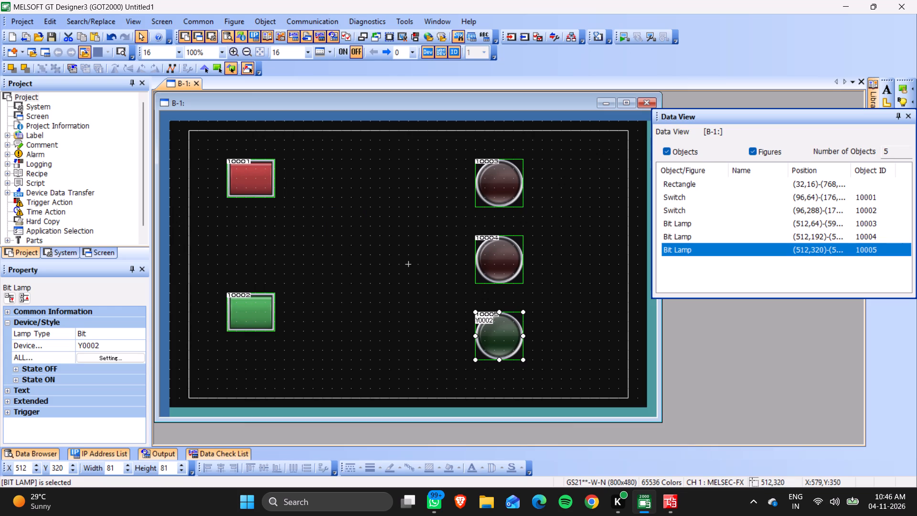
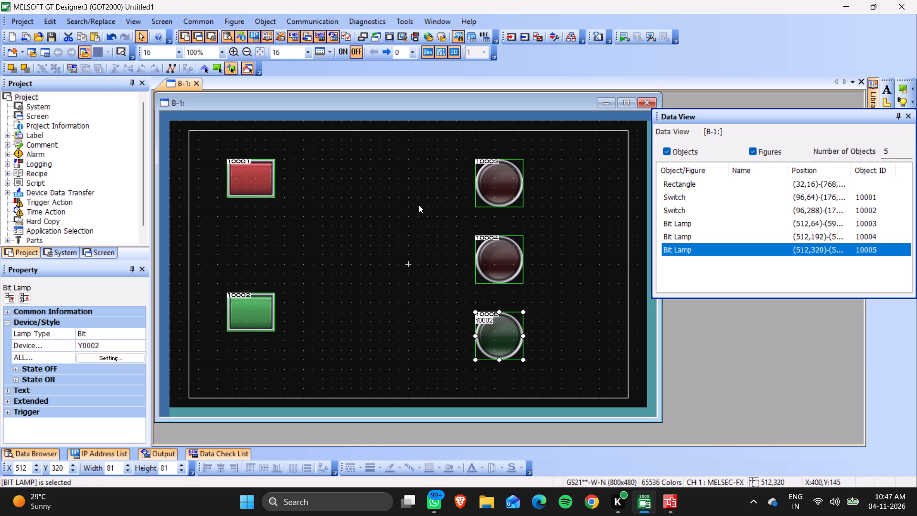
# Assign device Y0 to the uppermost bit lamp, keeping its red lamp shape.
pyautogui.doubleClick(485, 178)
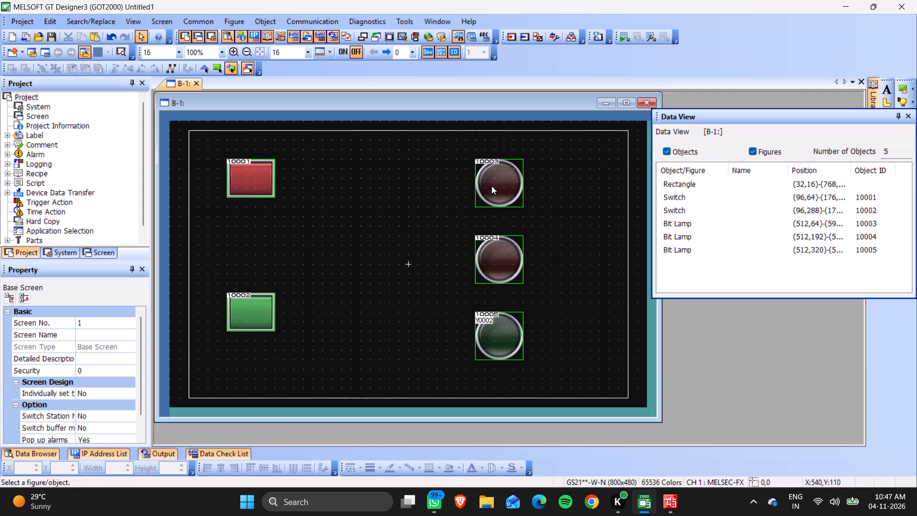
pyautogui.doubleClick(491, 186)
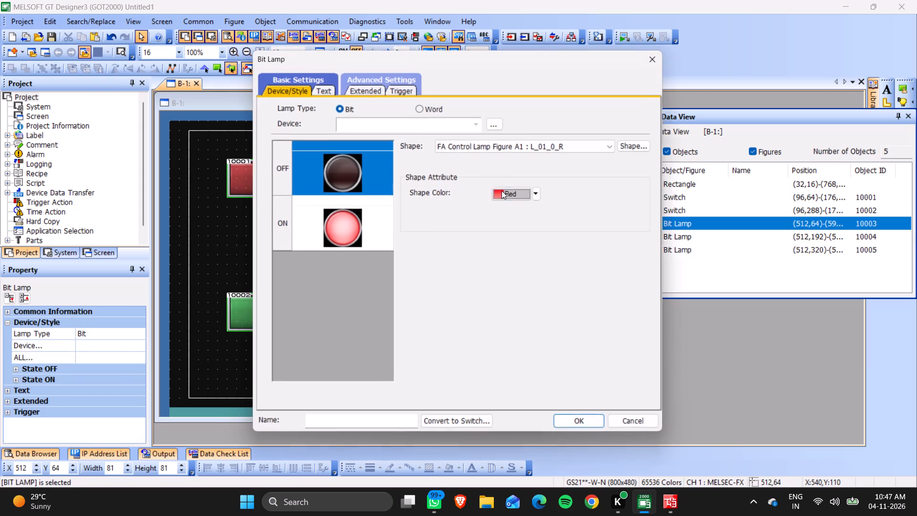
pyautogui.click(366, 180)
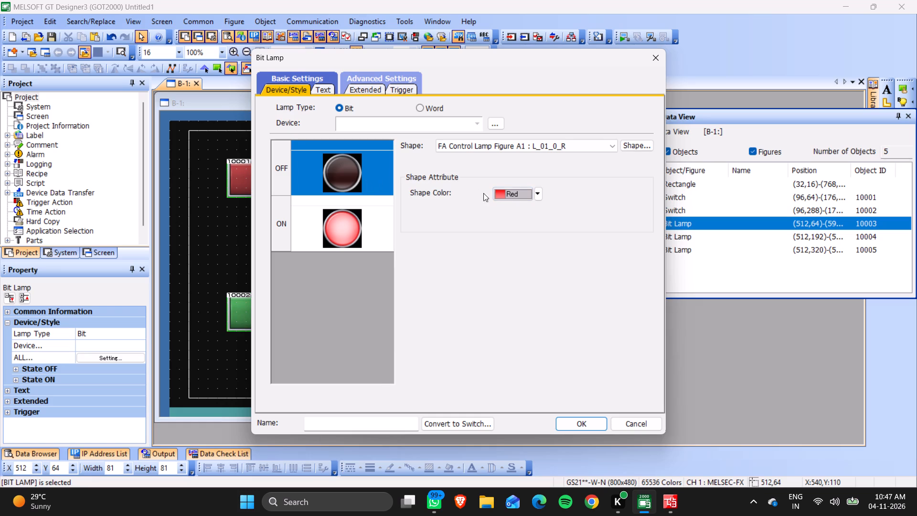
pyautogui.click(382, 126)
pyautogui.write('Y1')
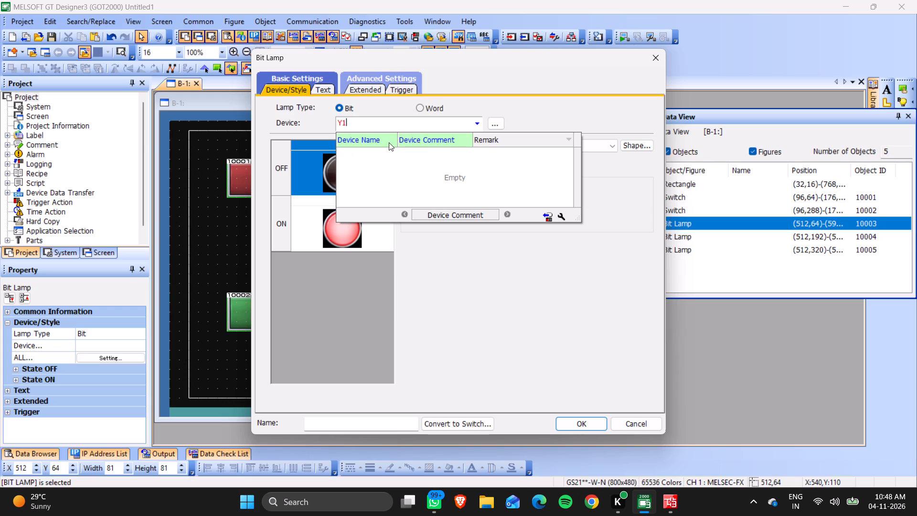
pyautogui.press('BackSpace')
pyautogui.press('0')
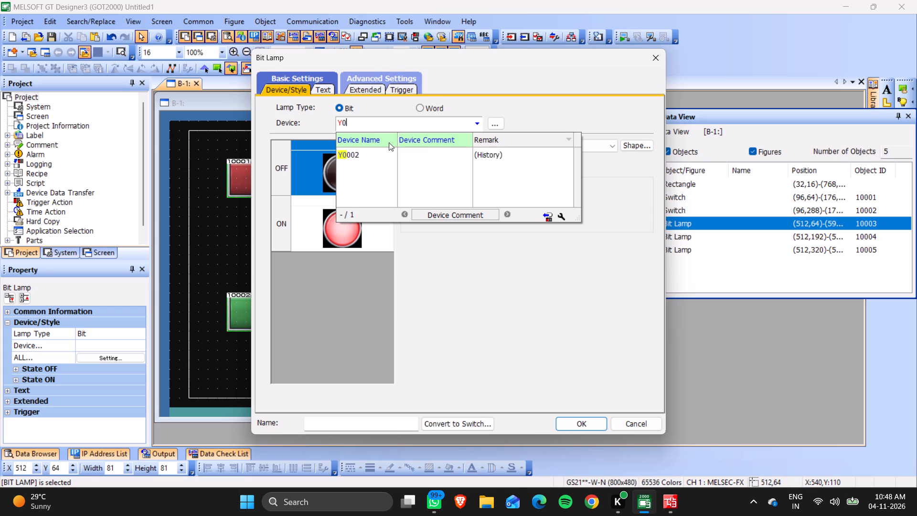
pyautogui.press('Return')
pyautogui.click(578, 417)
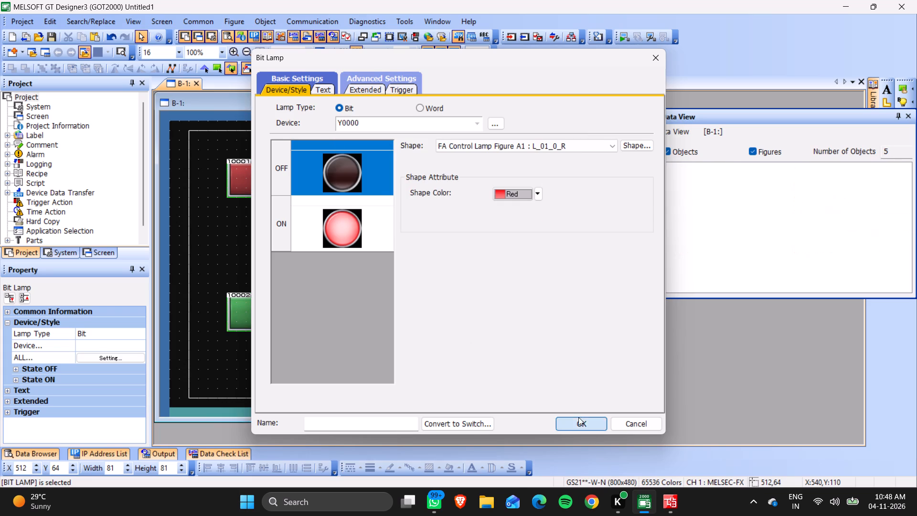
# Assign device Y1 to the middle bit lamp.
pyautogui.doubleClick(494, 258)
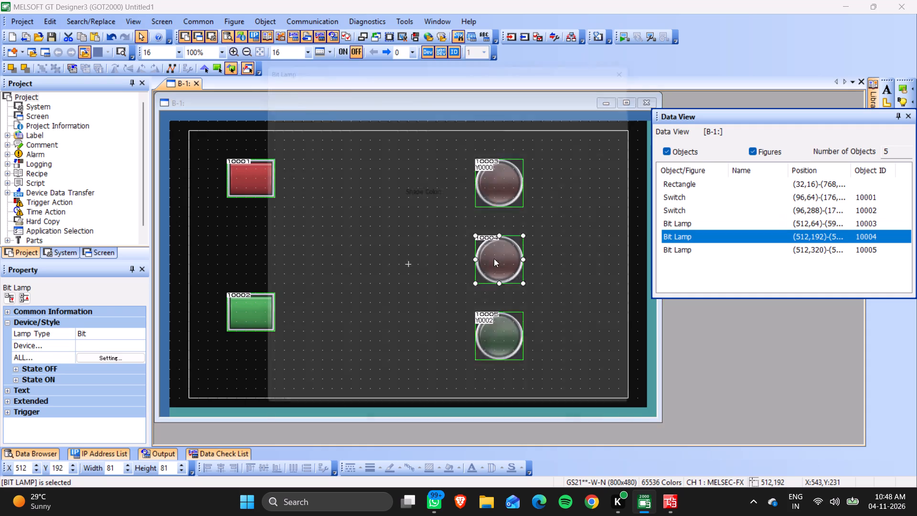
pyautogui.click(394, 123)
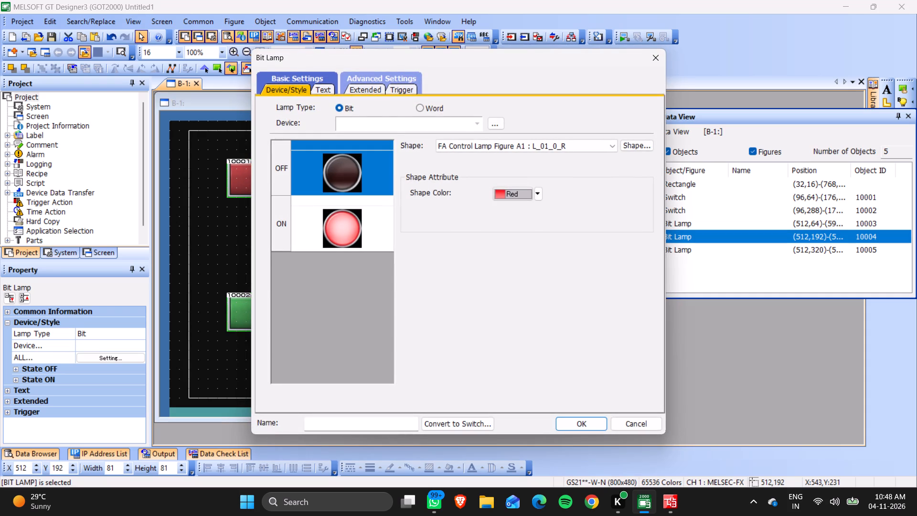
pyautogui.hotkey('shift', 'y')
pyautogui.press('1')
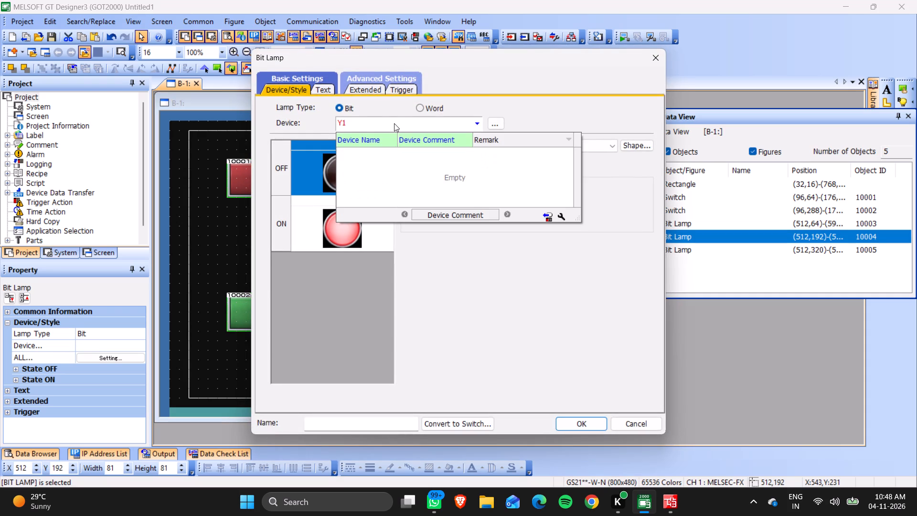
pyautogui.press('Return')
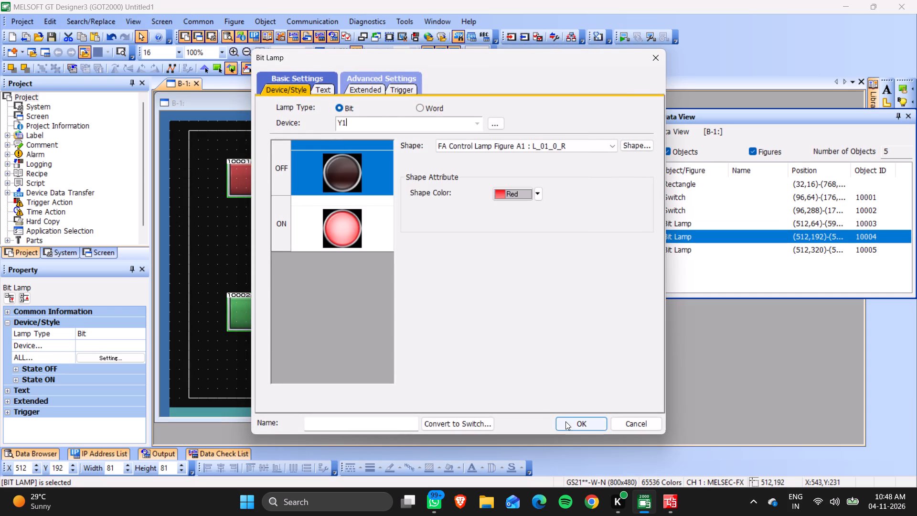
pyautogui.click(568, 422)
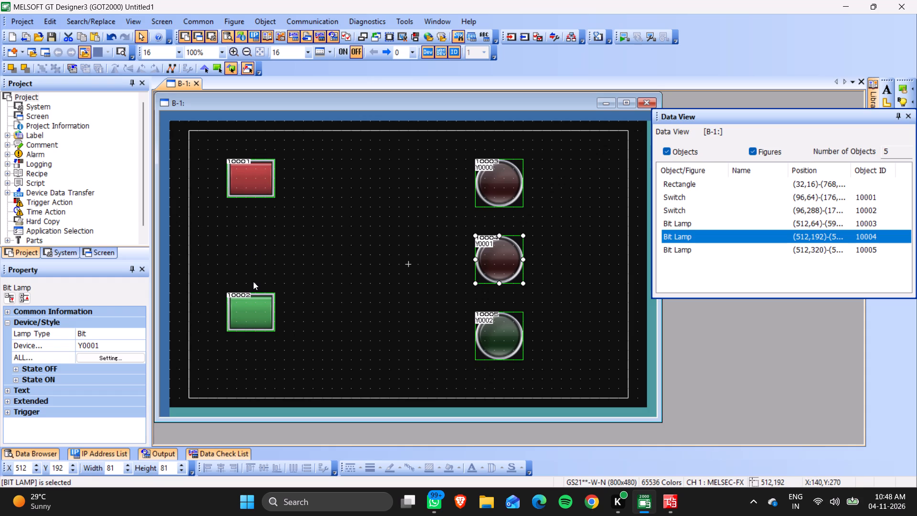
# Add a momentary bit action on device M0 to the red switch.
pyautogui.doubleClick(247, 185)
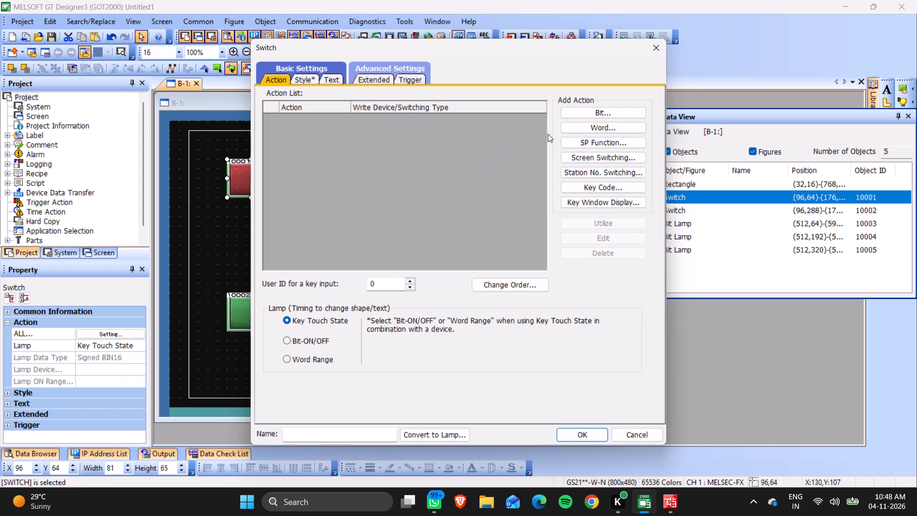
pyautogui.click(594, 117)
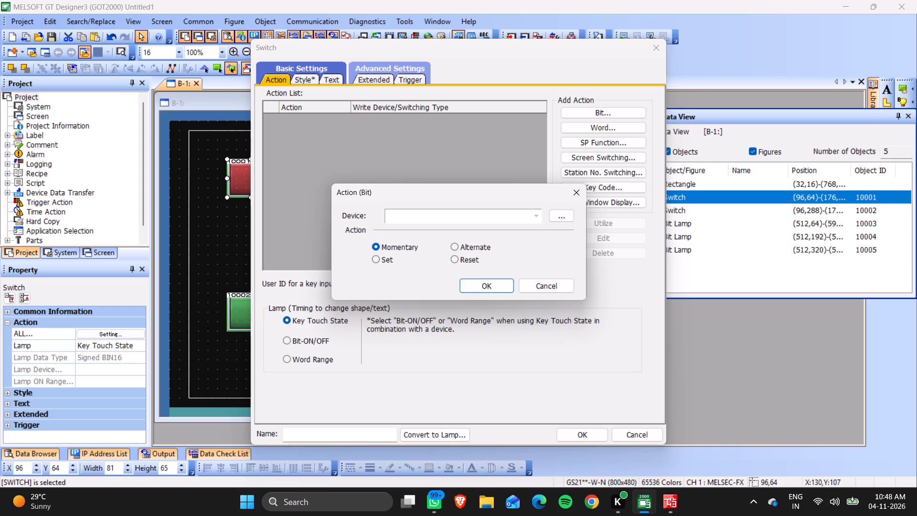
pyautogui.hotkey('shift', 'm')
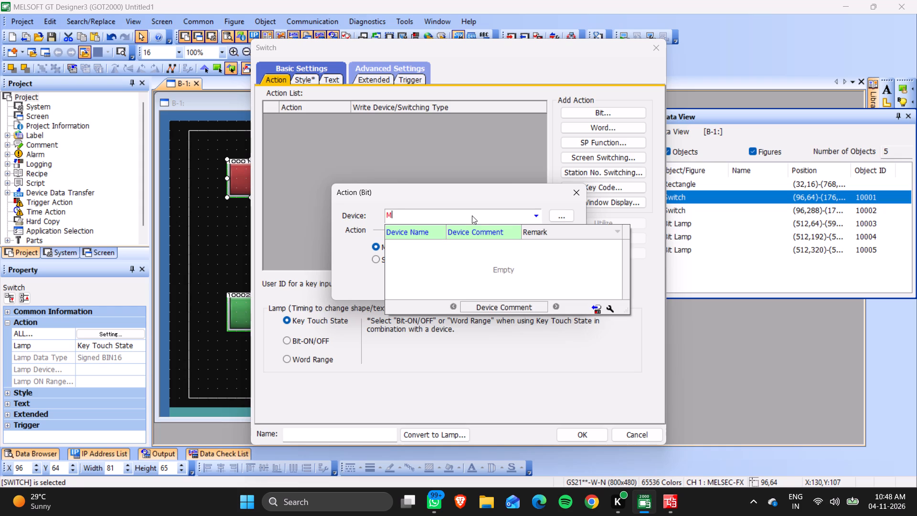
pyautogui.press('o')
pyautogui.press('BackSpace')
pyautogui.press('0')
pyautogui.press('Return')
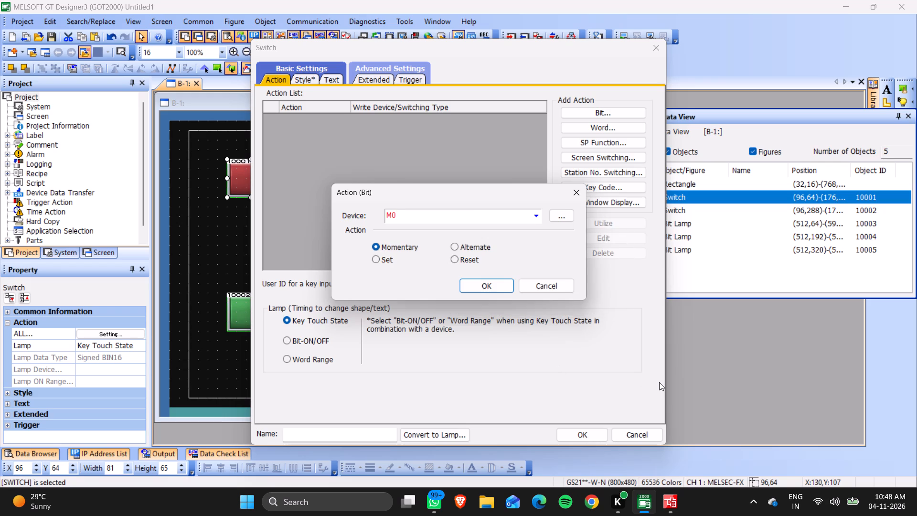
pyautogui.click(494, 285)
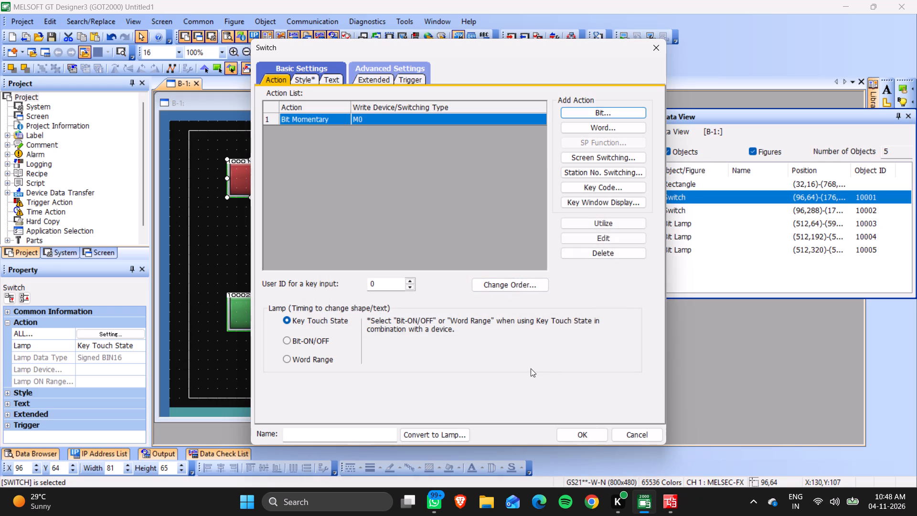
pyautogui.click(576, 437)
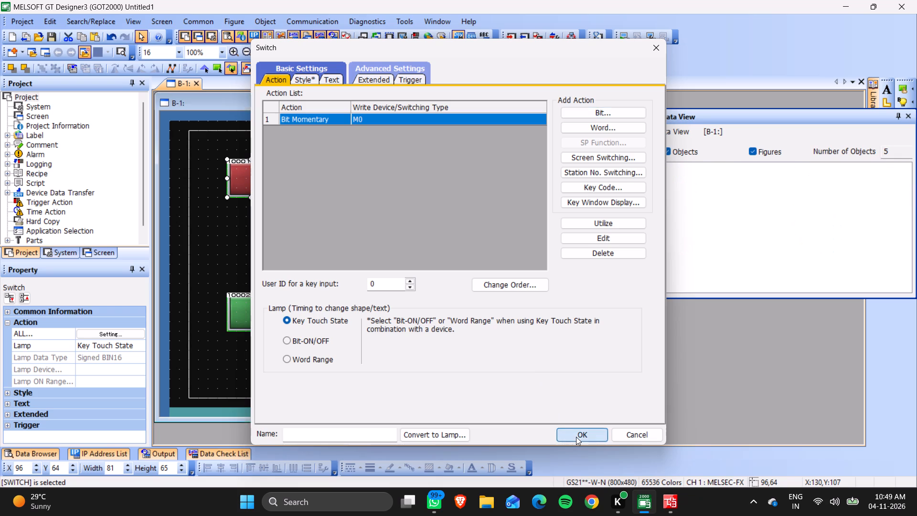
# Add a momentary bit action on device M1 to the green switch.
pyautogui.doubleClick(256, 318)
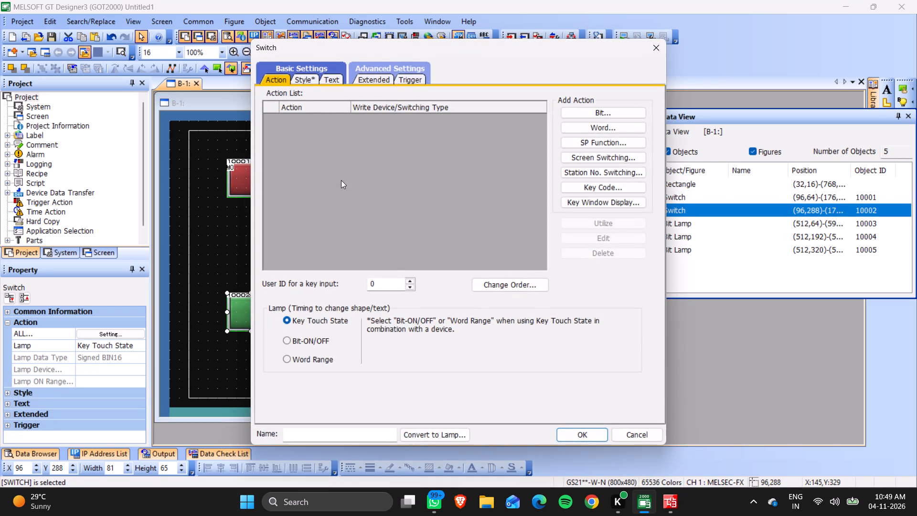
pyautogui.click(587, 113)
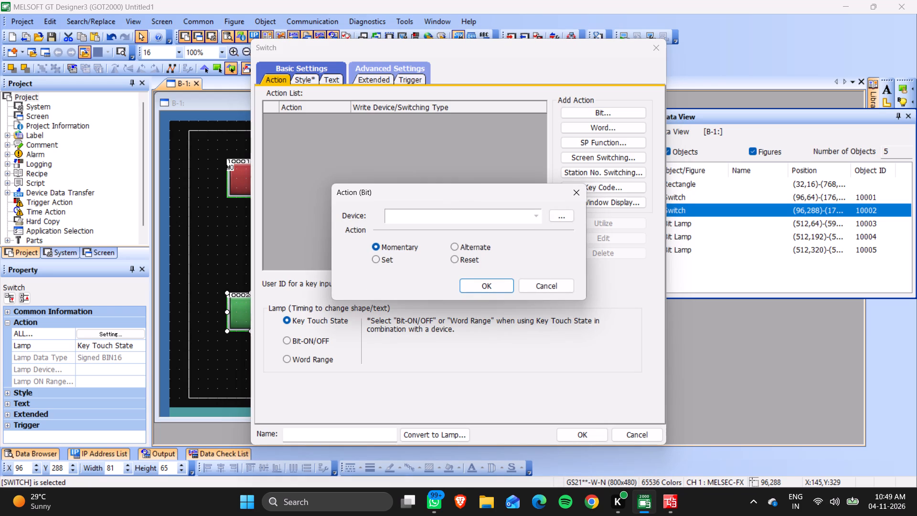
pyautogui.hotkey('shift', 'm')
pyautogui.press('1')
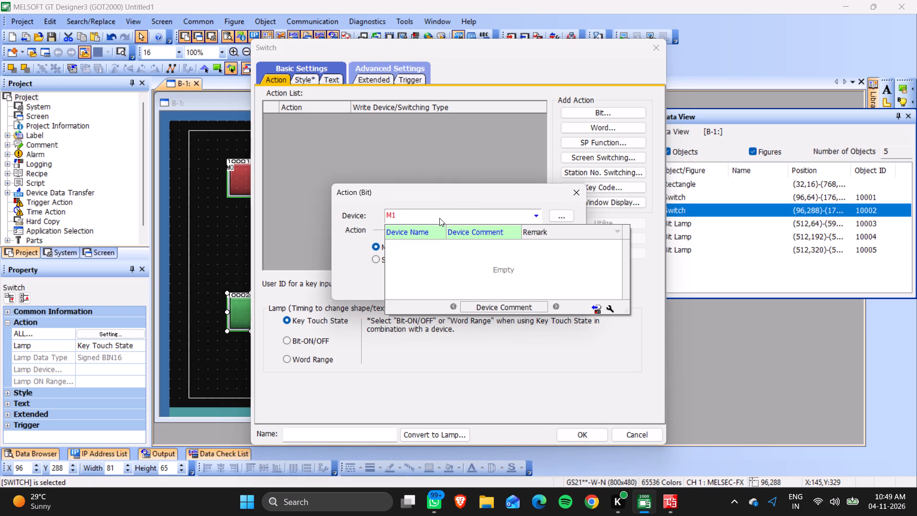
pyautogui.press('Return')
pyautogui.click(501, 285)
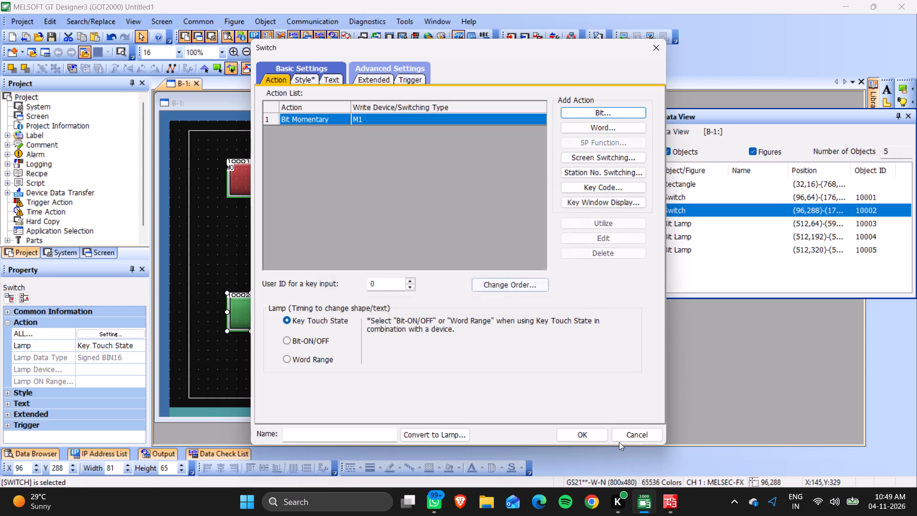
pyautogui.click(588, 432)
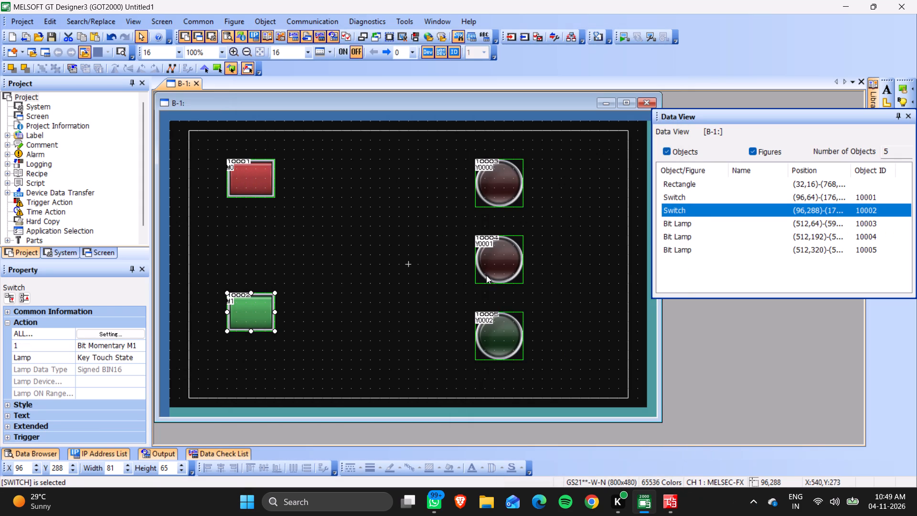
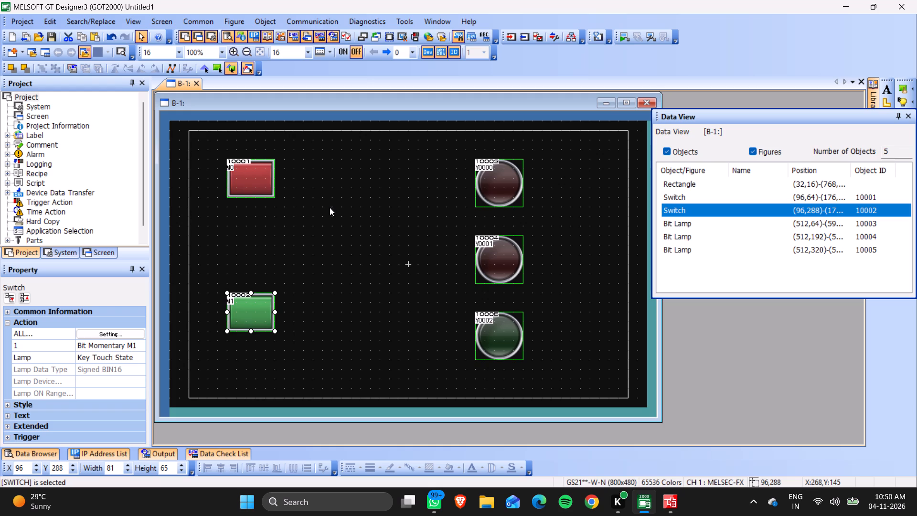
# Review the ladder program's M and Y devices in GX Works3, and return to the HMI screen in GT Designer3.
pyautogui.scroll(-1, 334, 239)
pyautogui.click(674, 498)
pyautogui.scroll(8, 488, 319)
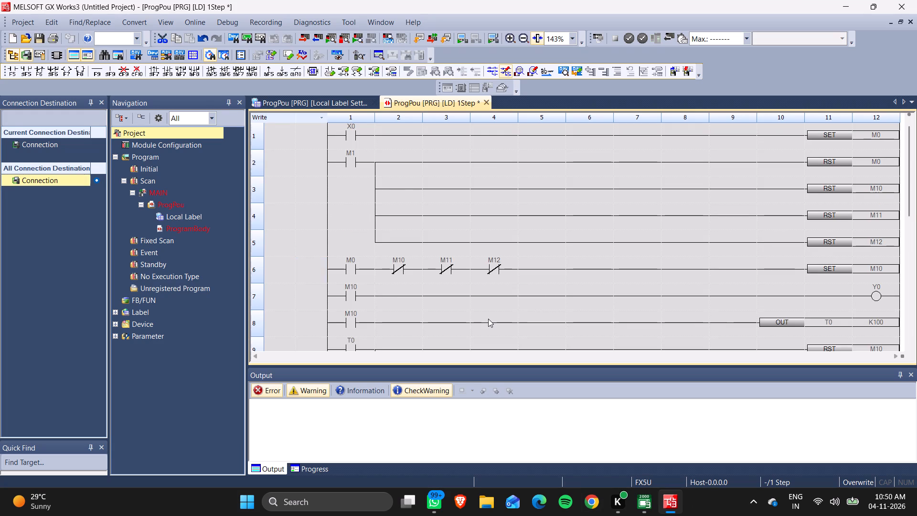
pyautogui.scroll(-8, 488, 319)
pyautogui.click(649, 503)
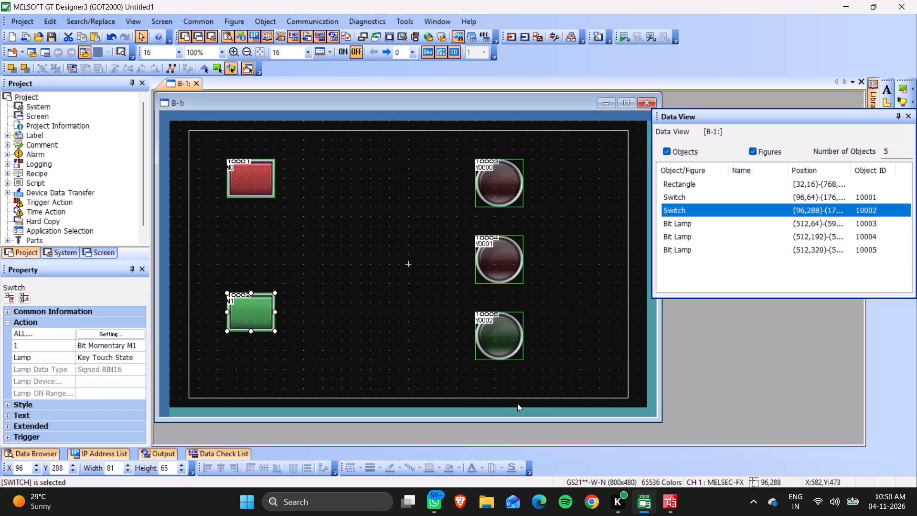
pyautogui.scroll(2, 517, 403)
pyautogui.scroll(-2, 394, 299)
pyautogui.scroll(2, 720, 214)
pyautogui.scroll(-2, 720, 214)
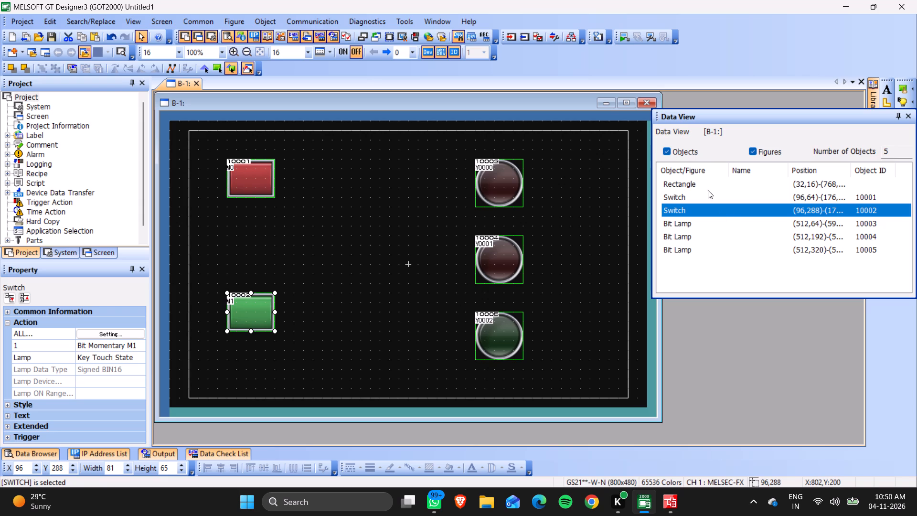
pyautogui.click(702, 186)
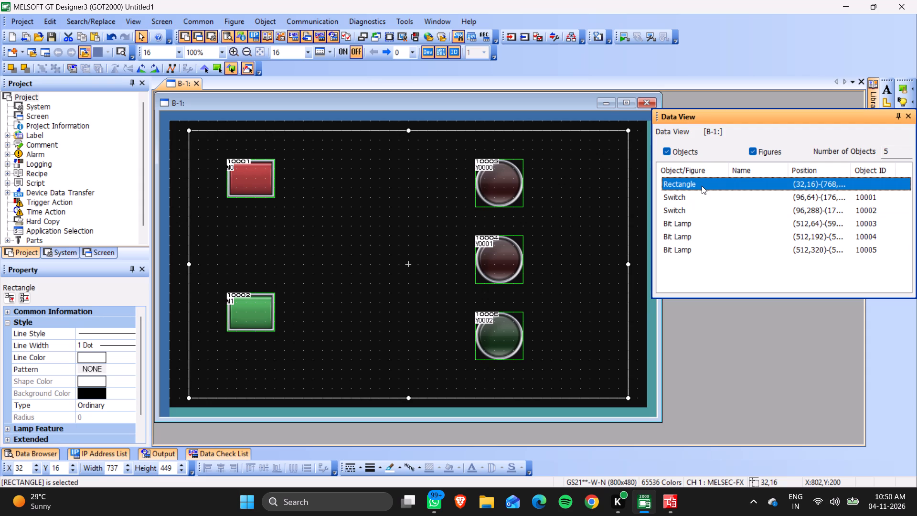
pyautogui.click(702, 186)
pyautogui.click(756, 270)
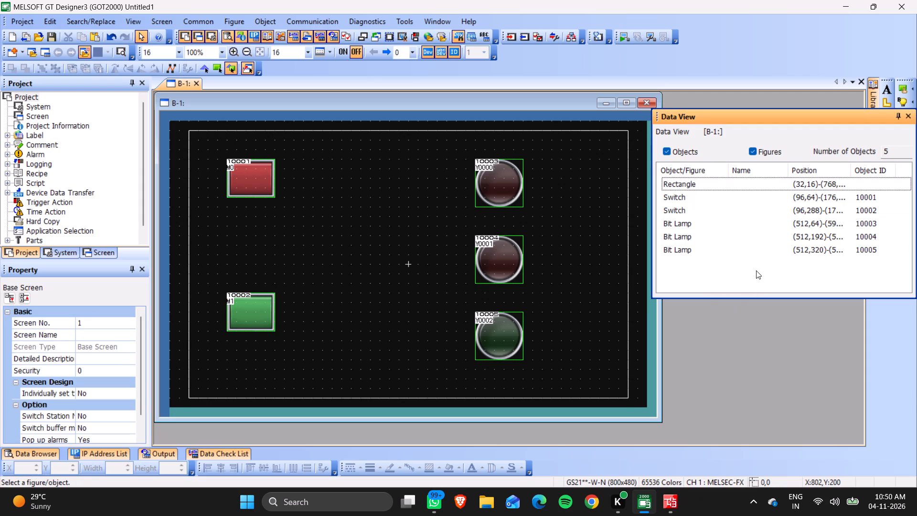
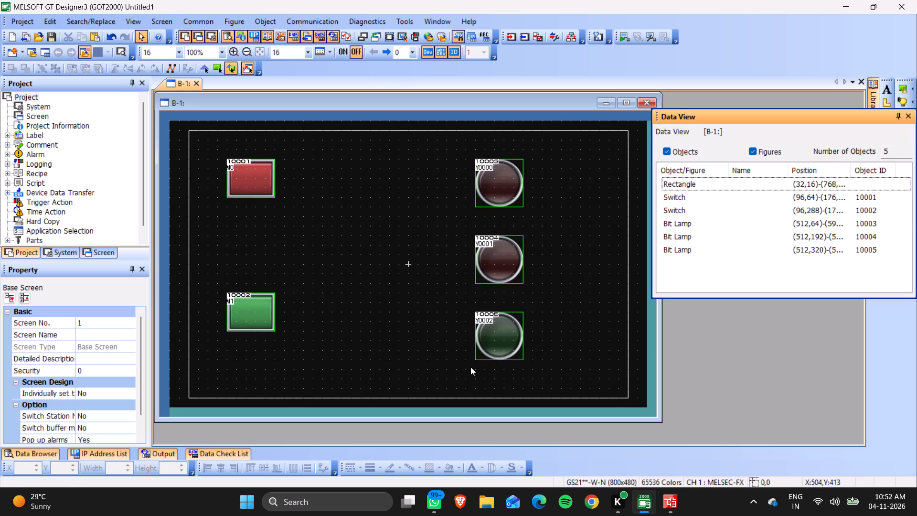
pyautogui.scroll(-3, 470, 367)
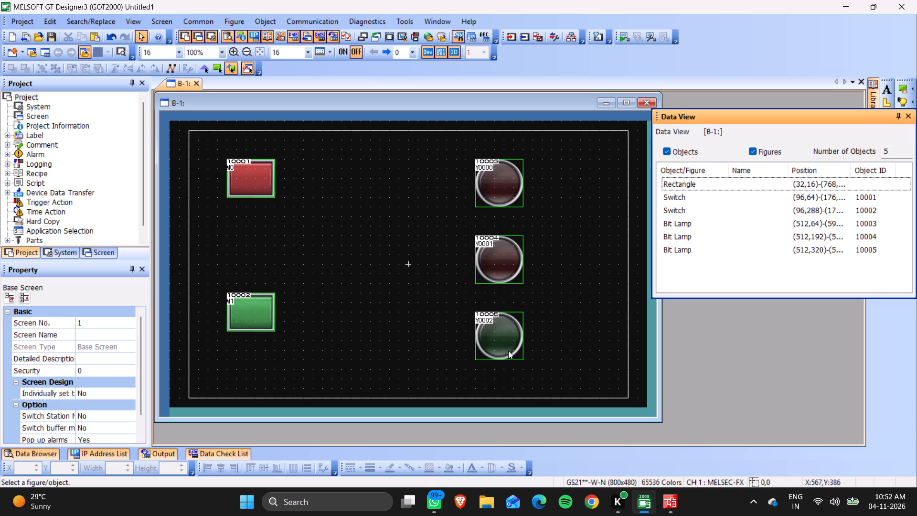